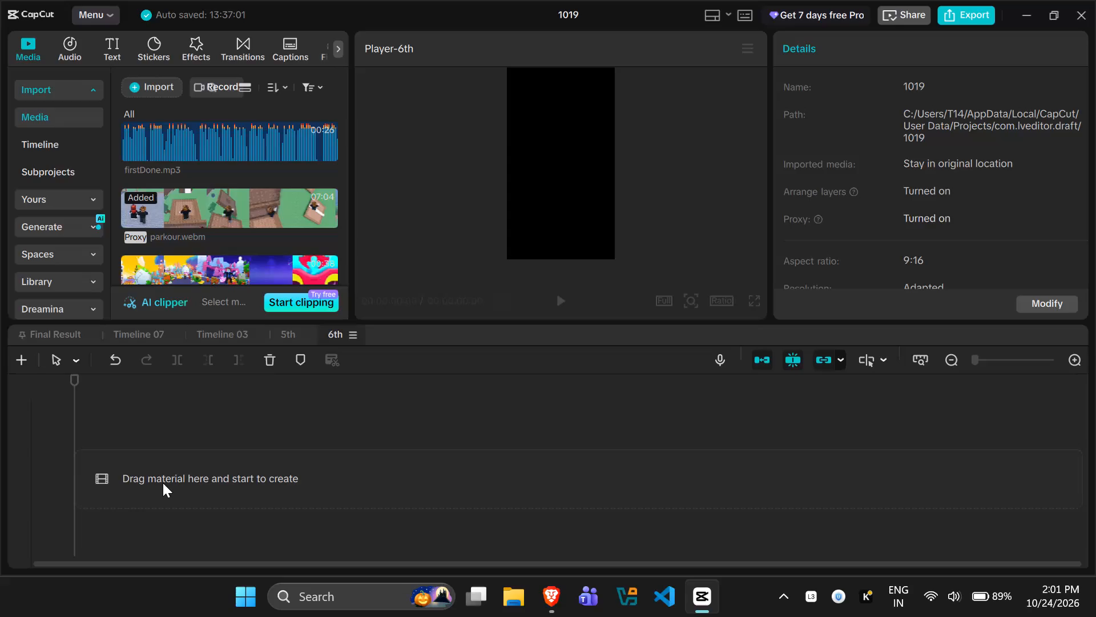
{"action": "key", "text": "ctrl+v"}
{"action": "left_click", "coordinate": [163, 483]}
Switch to File Explorer and open the Raw clips folder.
{"action": "left_click", "coordinate": [530, 591]}
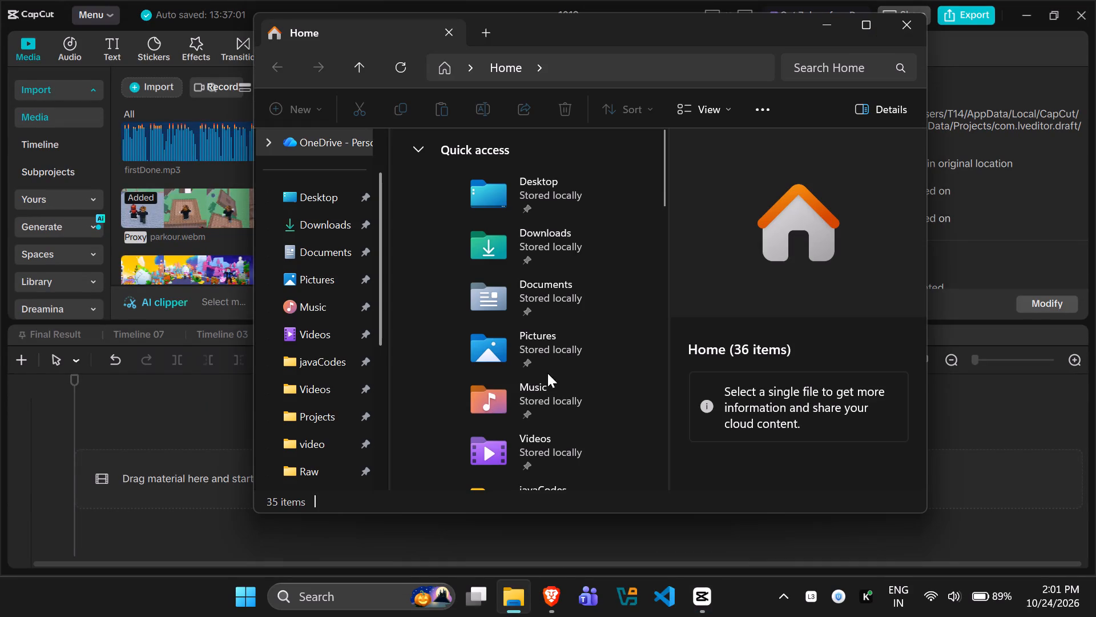
{"action": "scroll", "coordinate": [338, 416], "scroll_direction": "down", "scroll_amount": 1}
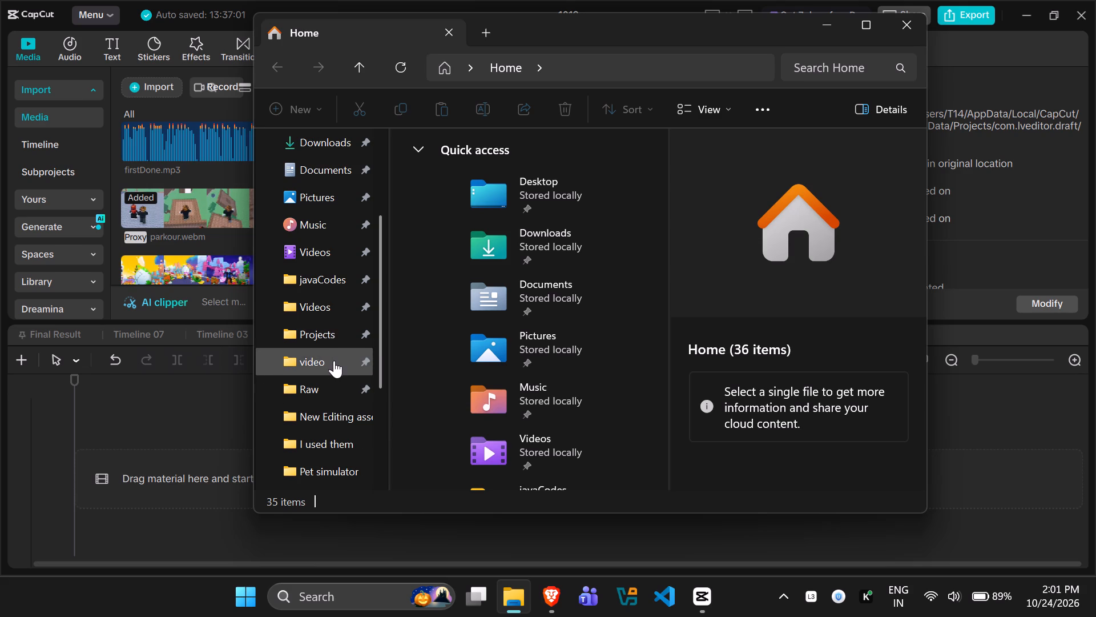
{"action": "left_click", "coordinate": [331, 387]}
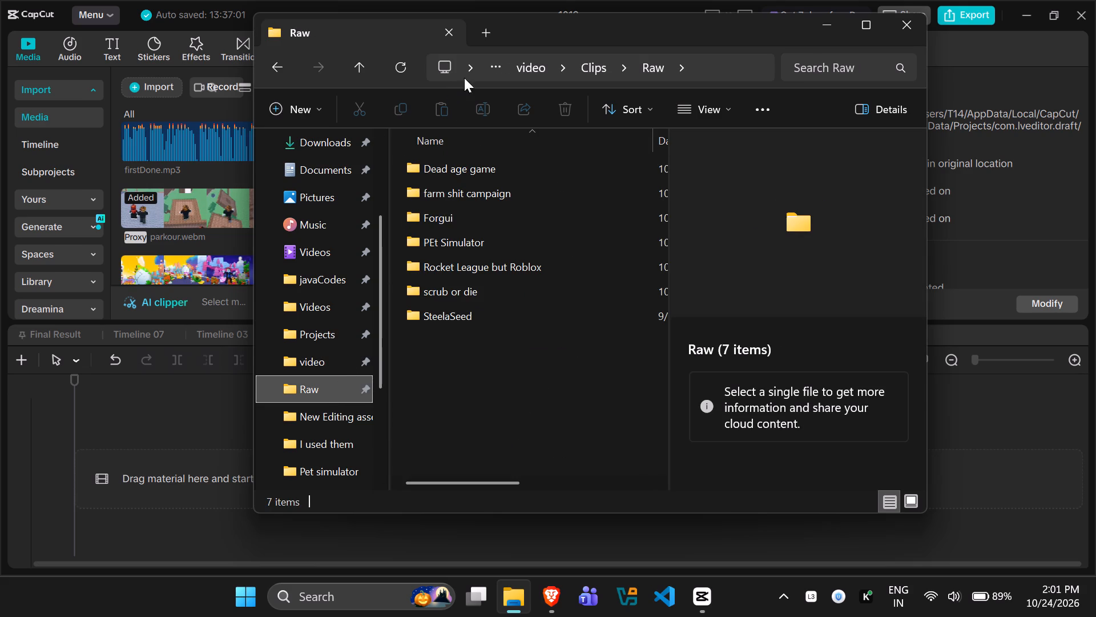
{"action": "scroll", "coordinate": [306, 432], "scroll_direction": "down", "scroll_amount": 1}
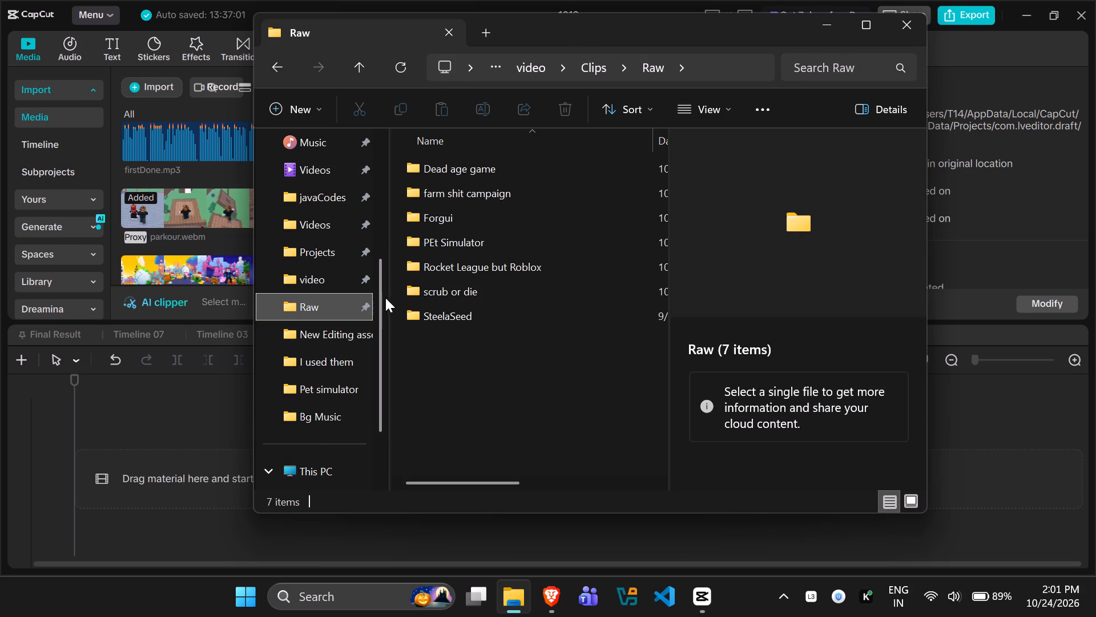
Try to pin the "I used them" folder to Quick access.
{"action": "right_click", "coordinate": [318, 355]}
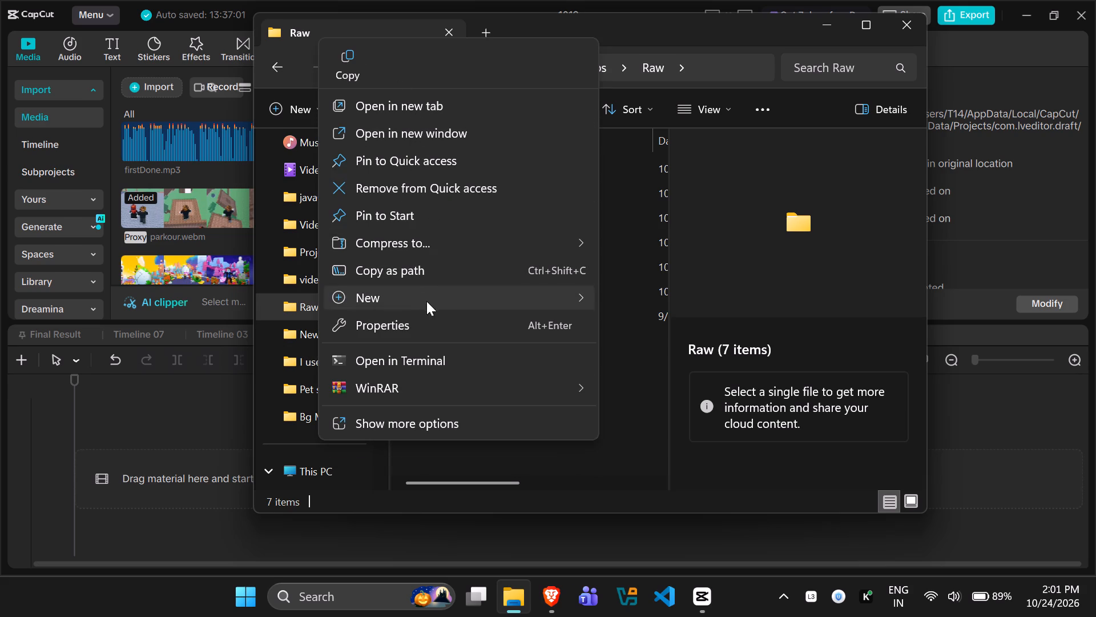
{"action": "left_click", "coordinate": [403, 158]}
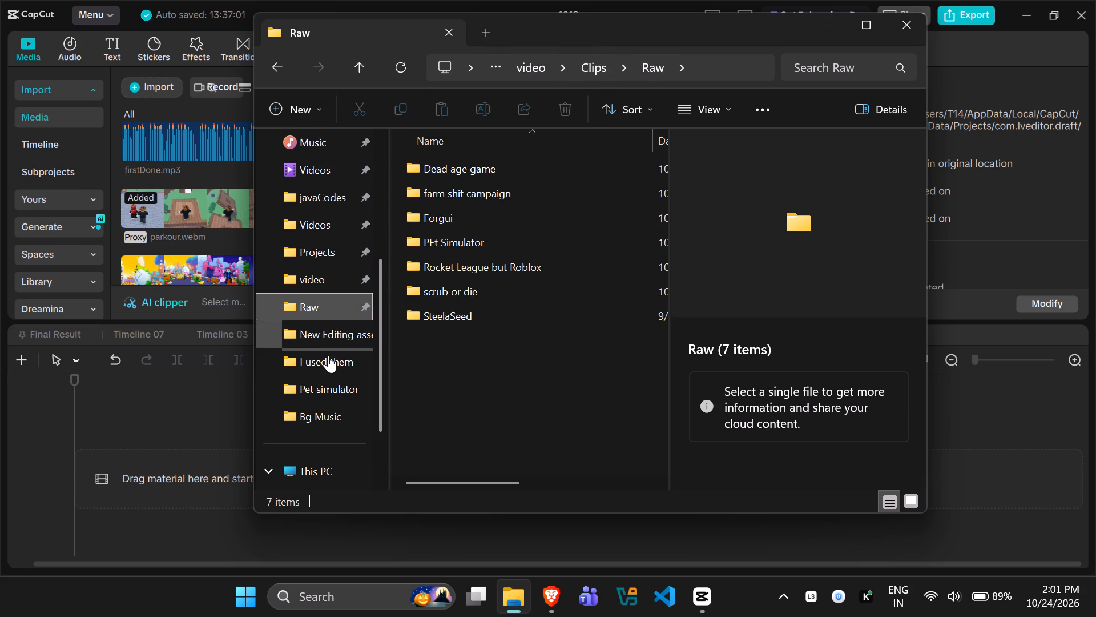
Open the Pet simulator folder inside bloxclips > audio > Voice Over.
{"action": "left_click", "coordinate": [530, 63]}
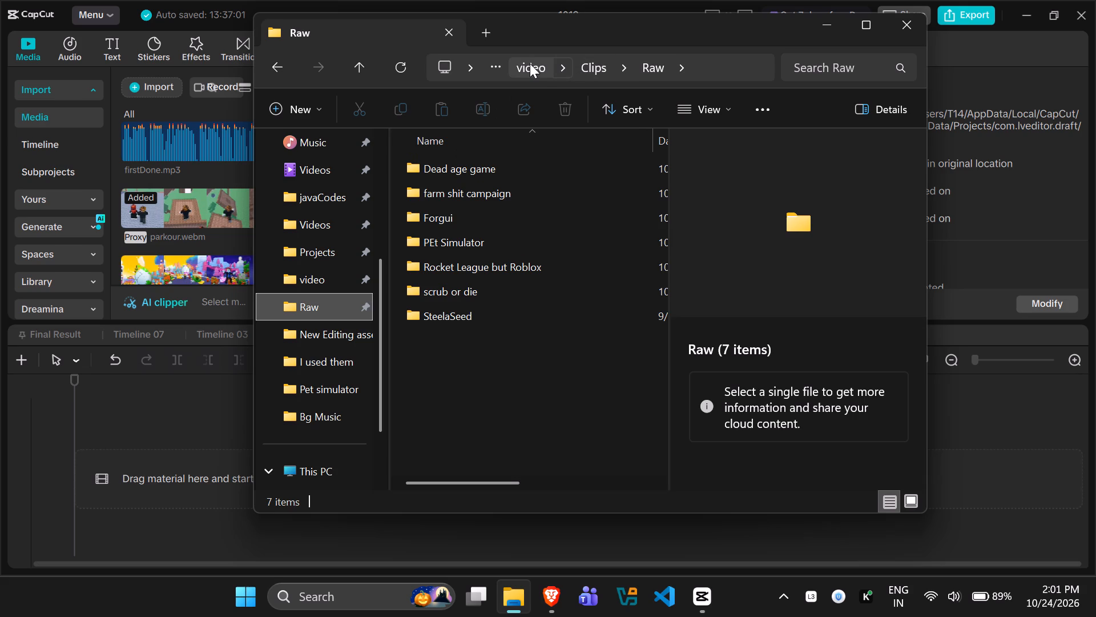
{"action": "left_click", "coordinate": [530, 66]}
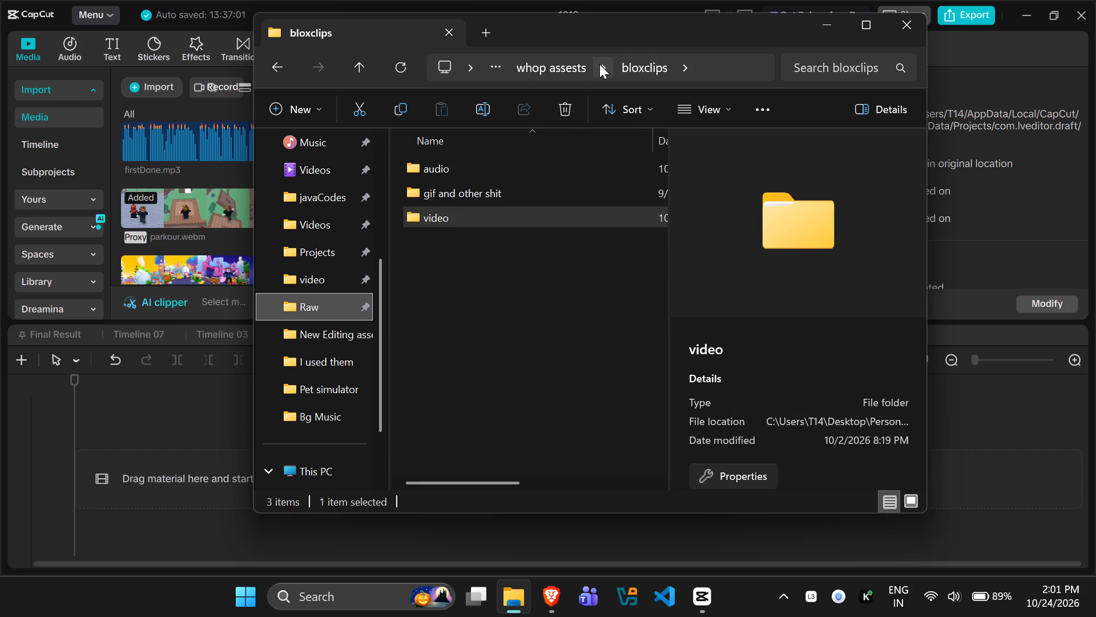
{"action": "double_click", "coordinate": [513, 165]}
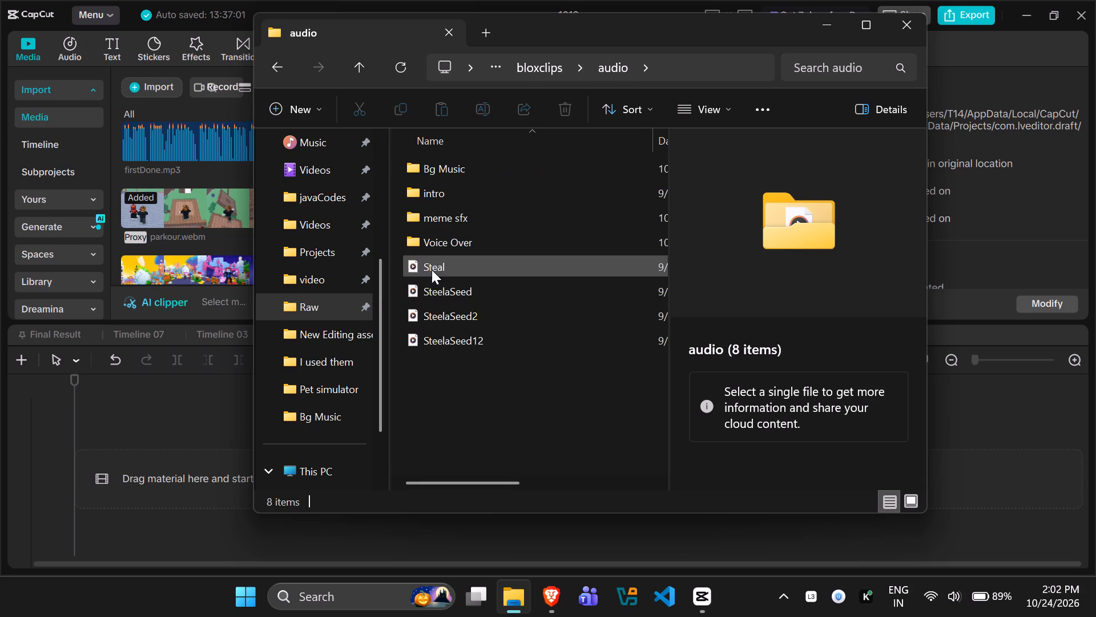
{"action": "left_click", "coordinate": [329, 407]}
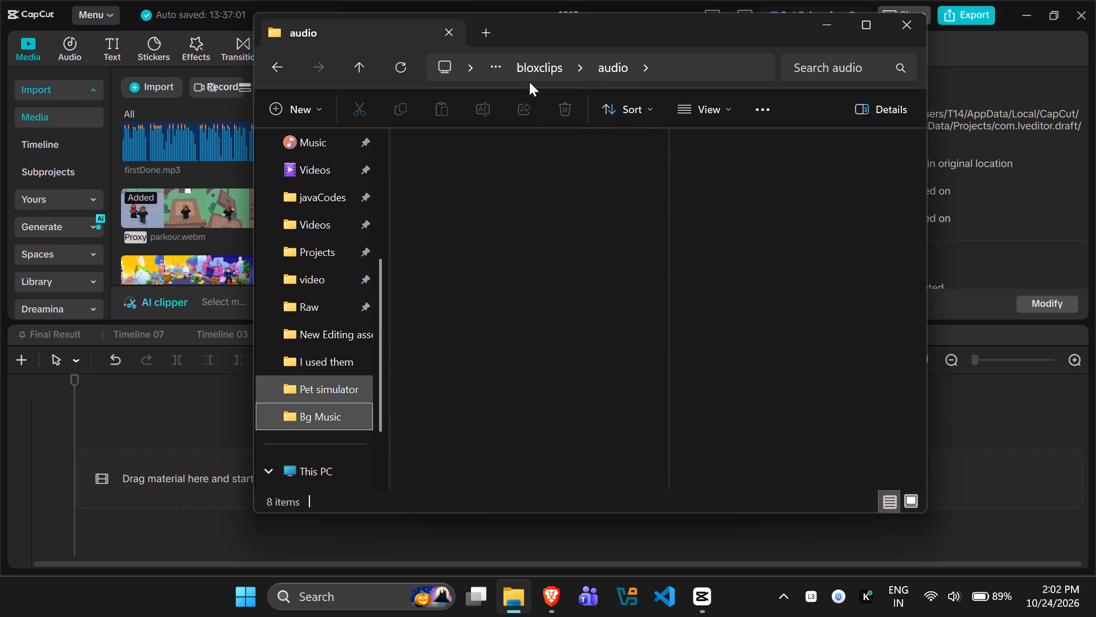
{"action": "left_click", "coordinate": [595, 70]}
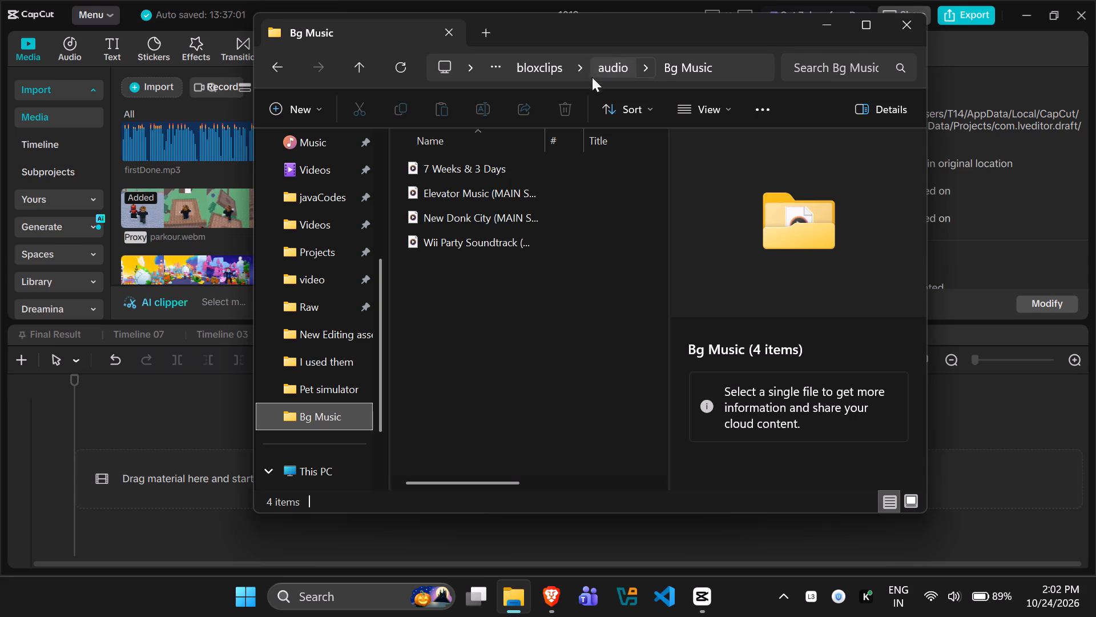
{"action": "double_click", "coordinate": [457, 233]}
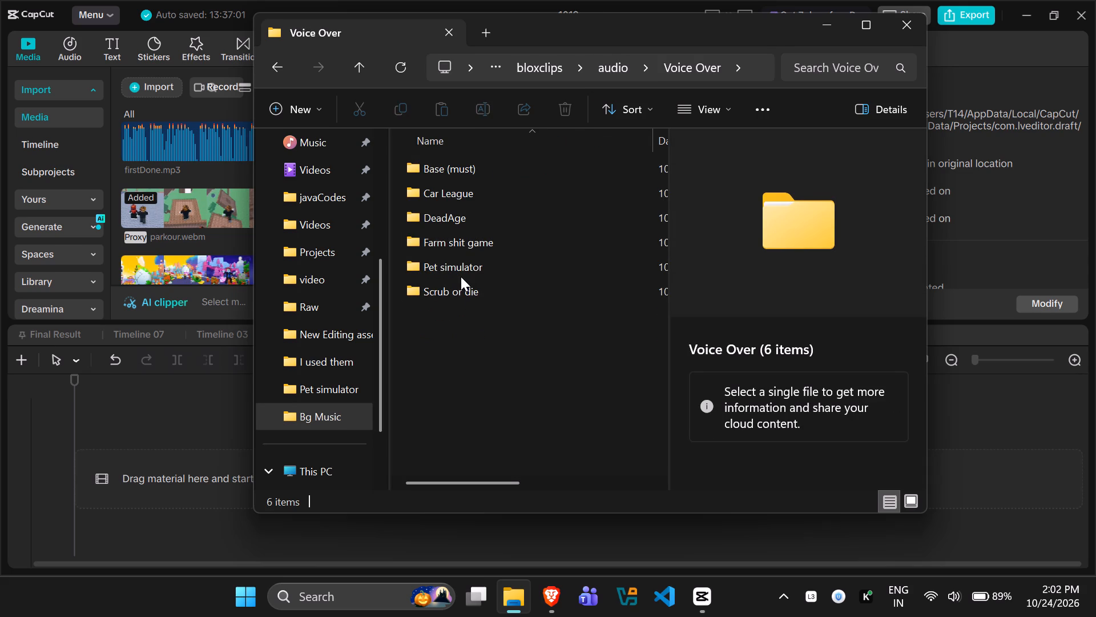
{"action": "double_click", "coordinate": [461, 275]}
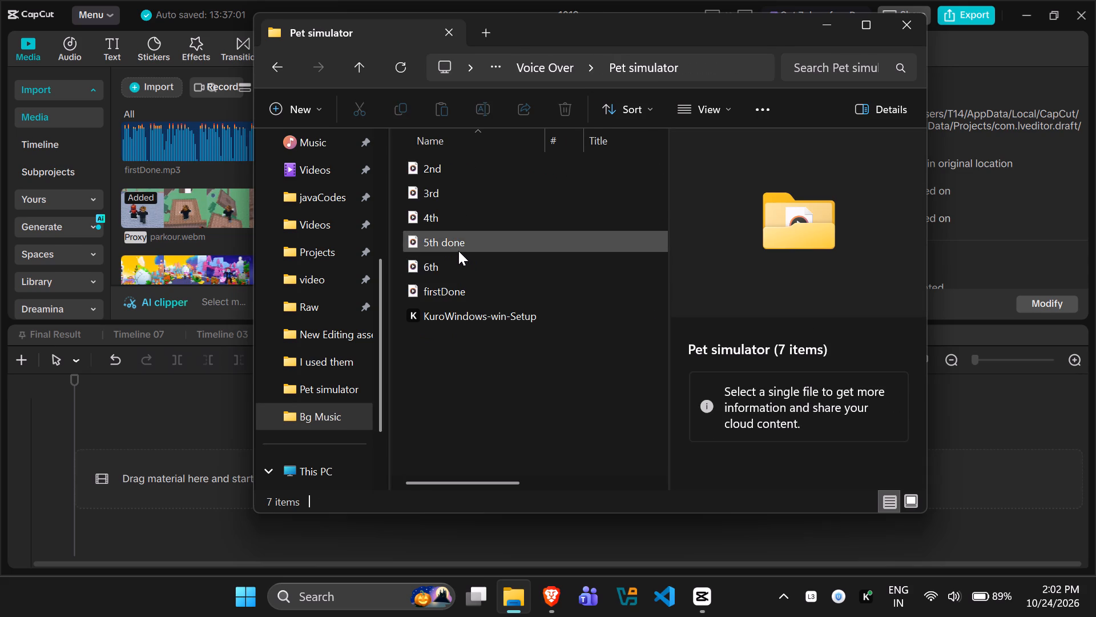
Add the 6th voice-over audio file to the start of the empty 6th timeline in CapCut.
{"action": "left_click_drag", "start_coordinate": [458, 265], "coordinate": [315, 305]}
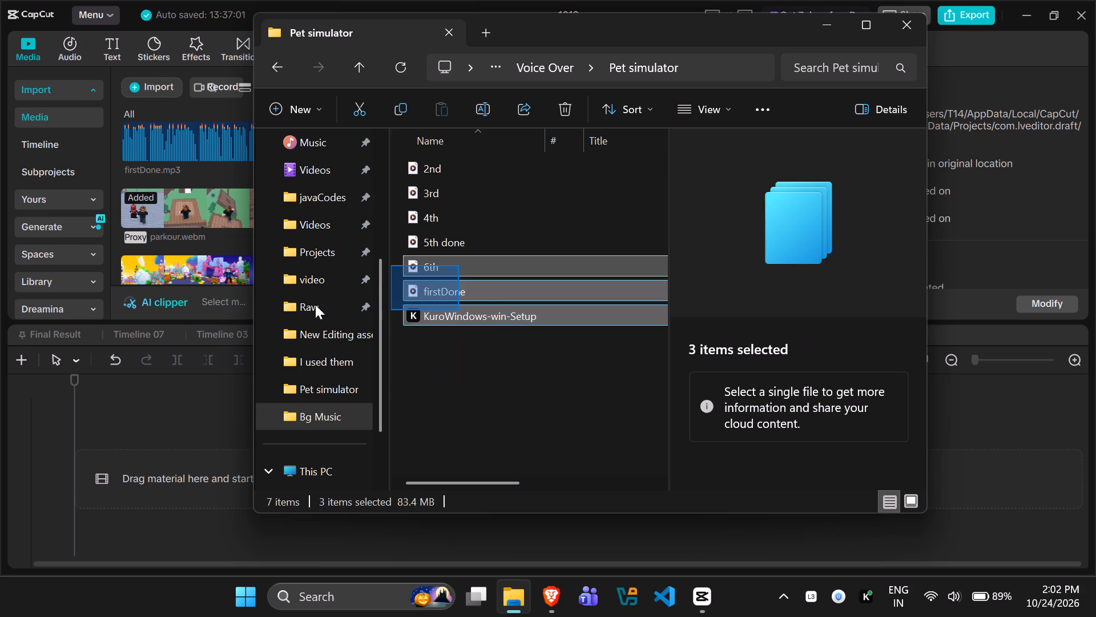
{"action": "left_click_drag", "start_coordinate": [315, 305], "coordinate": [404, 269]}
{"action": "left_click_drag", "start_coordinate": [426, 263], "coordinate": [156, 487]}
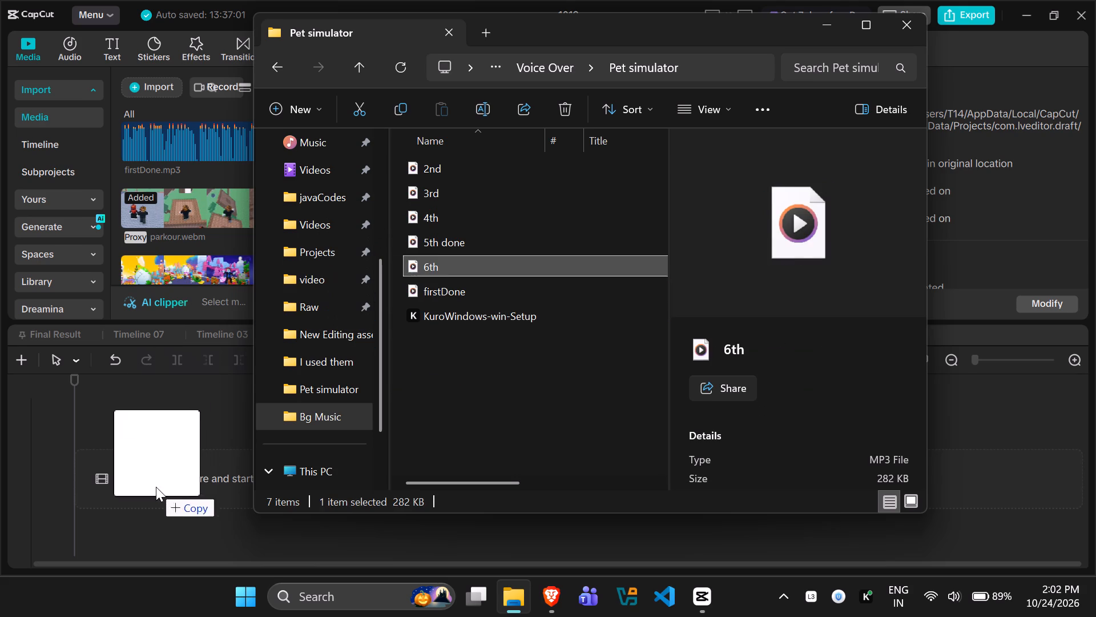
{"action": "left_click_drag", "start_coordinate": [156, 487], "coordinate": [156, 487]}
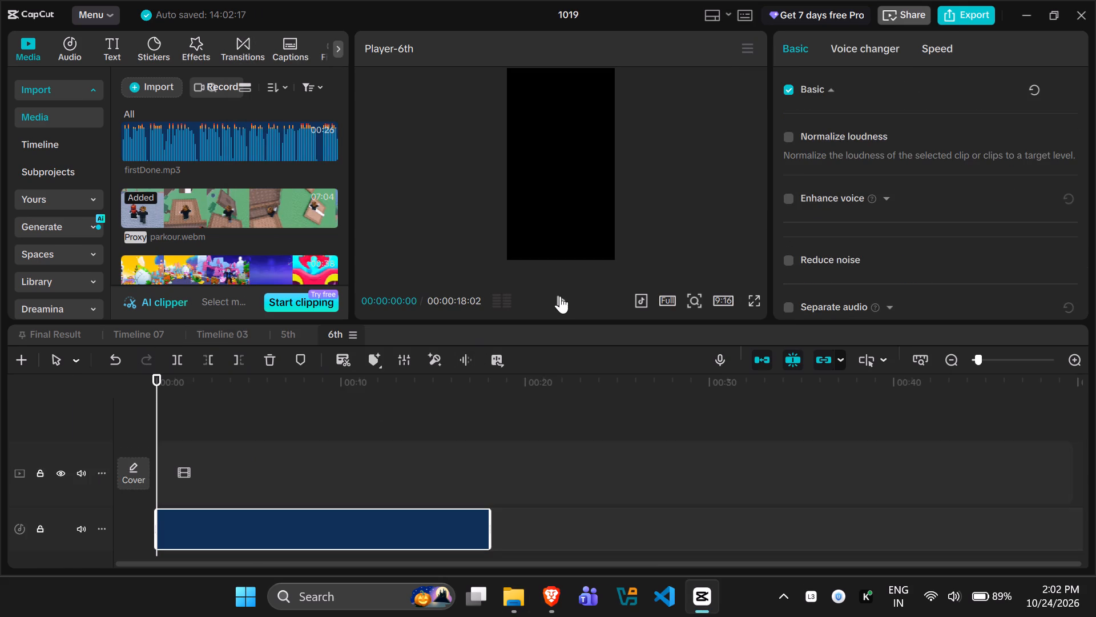
Preview the first seconds of the 6th.mp3 voice-over and return the playhead to the start.
{"action": "left_click", "coordinate": [565, 295]}
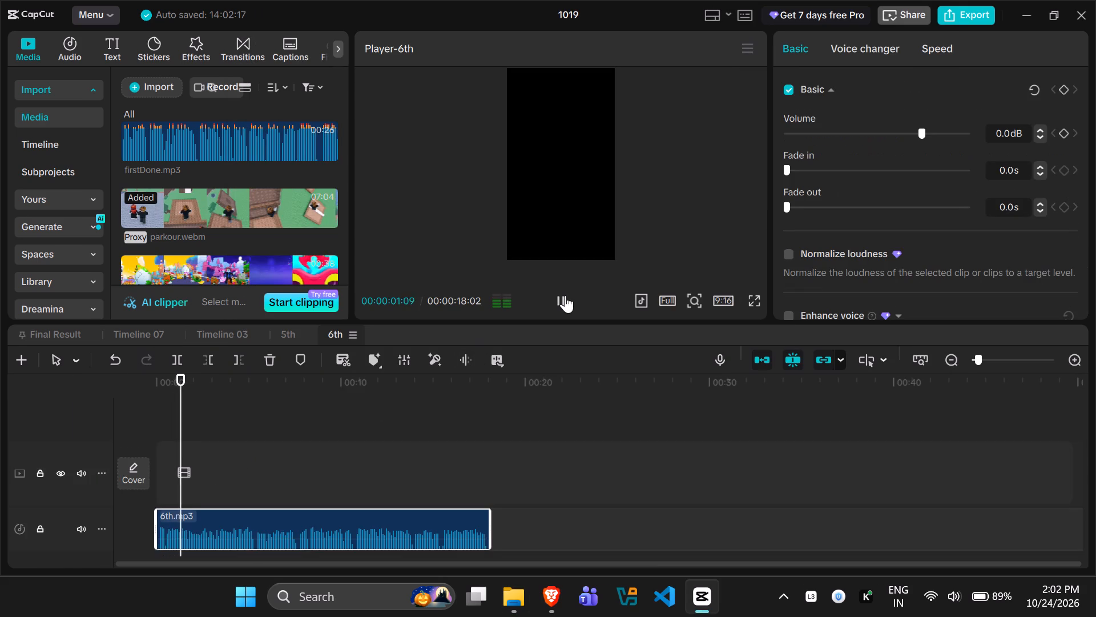
{"action": "left_click", "coordinate": [563, 295]}
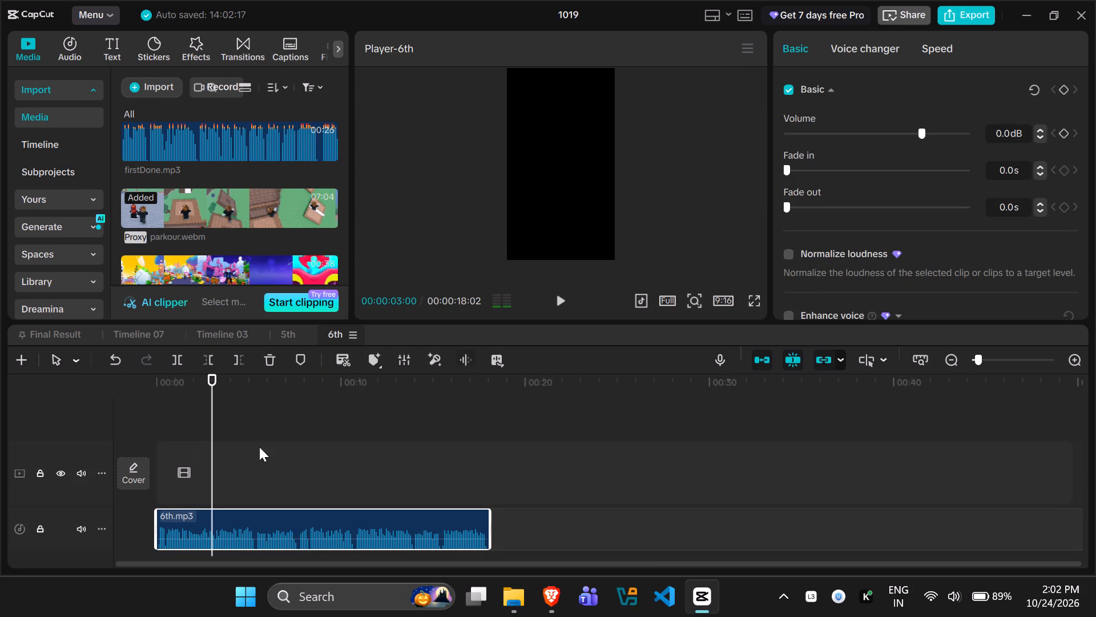
{"action": "left_click_drag", "start_coordinate": [212, 434], "coordinate": [75, 436]}
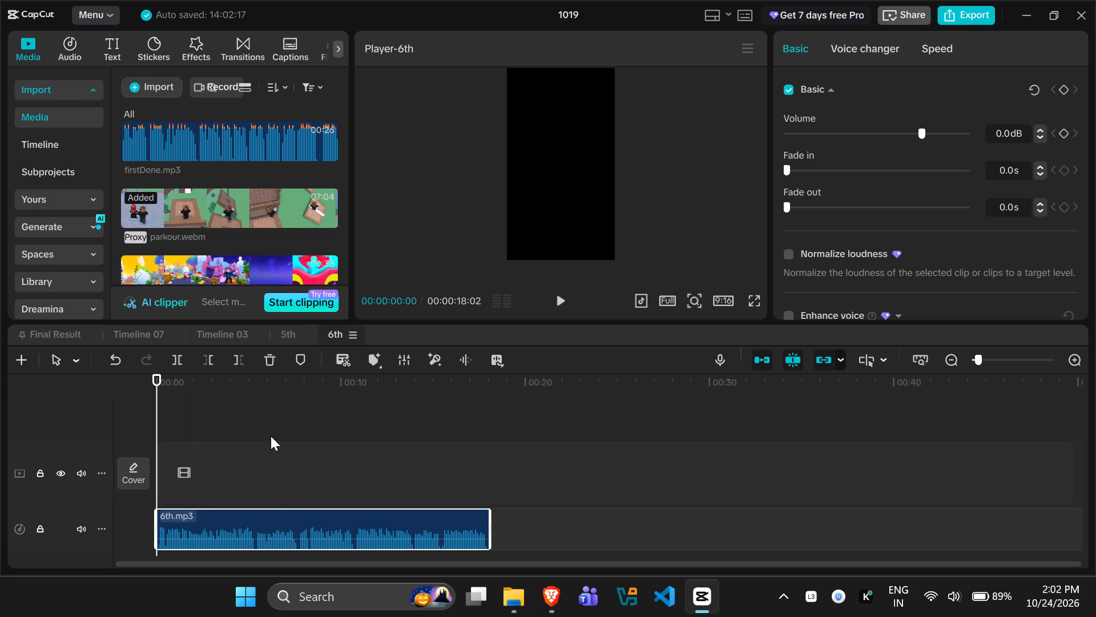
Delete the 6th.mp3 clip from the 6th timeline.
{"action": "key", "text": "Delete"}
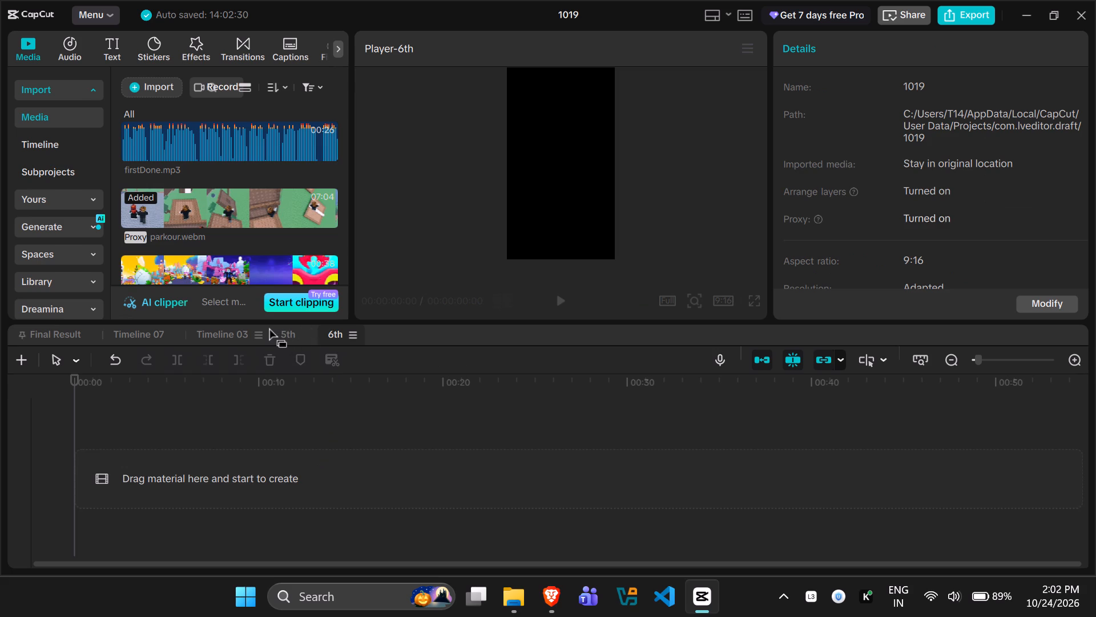
Copy all text, sticker, video and audio clips from the 5th timeline.
{"action": "left_click", "coordinate": [290, 334]}
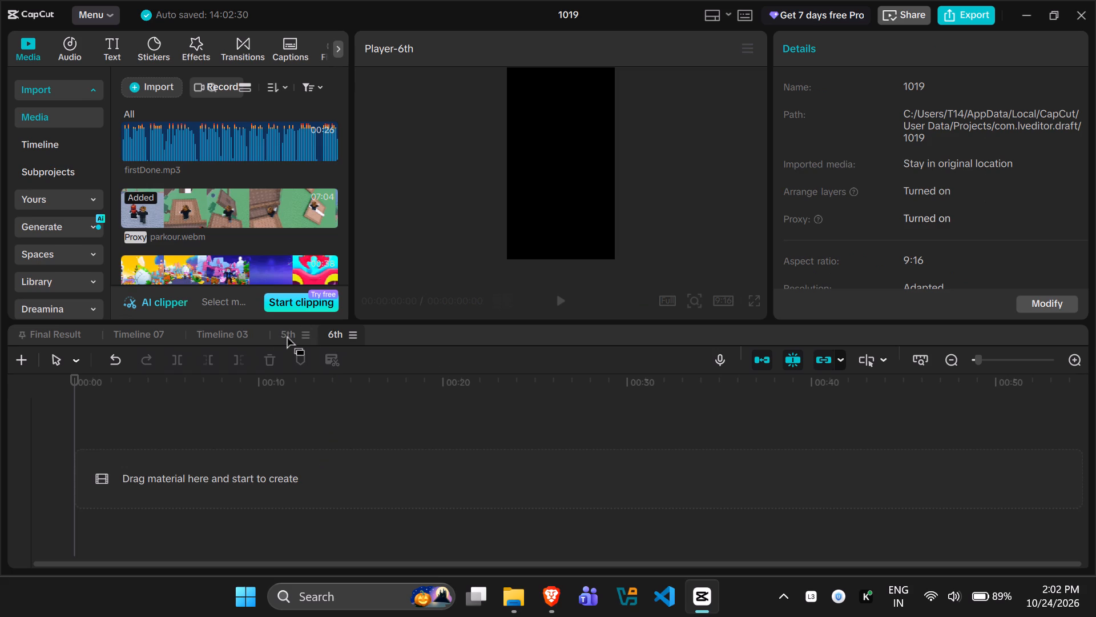
{"action": "triple_click", "coordinate": [286, 334]}
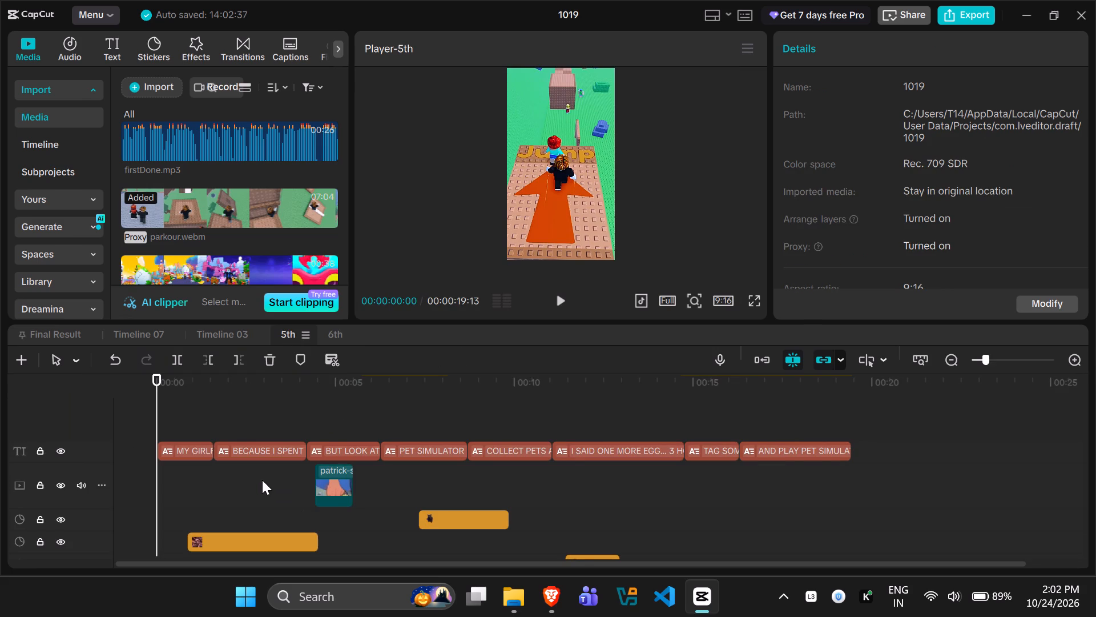
{"action": "left_click", "coordinate": [262, 480]}
{"action": "left_click_drag", "start_coordinate": [154, 481], "coordinate": [220, 494]}
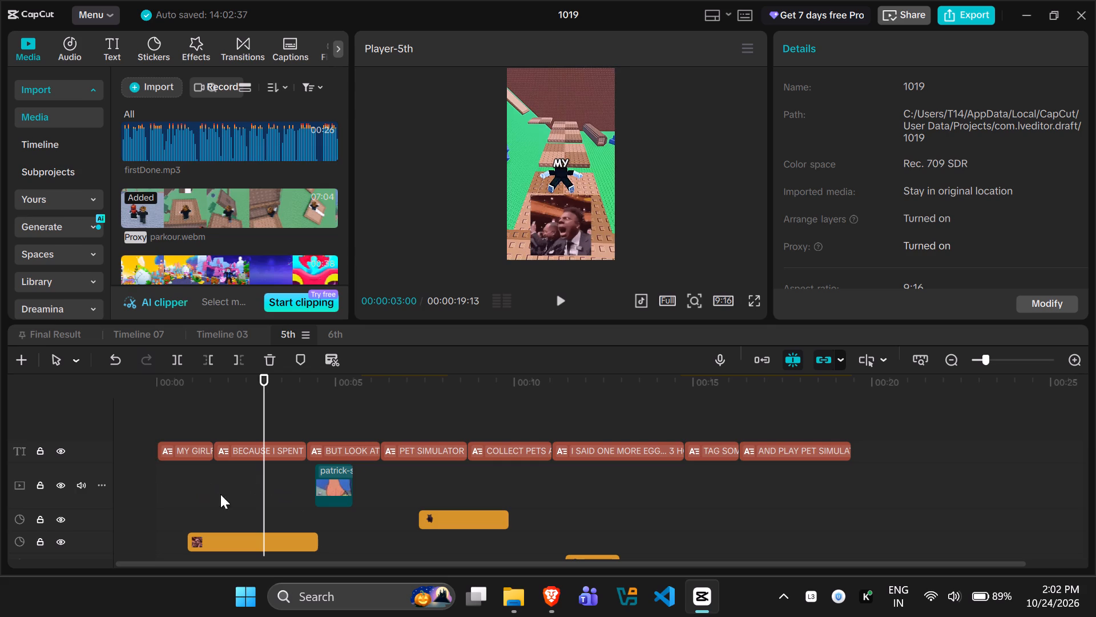
{"action": "left_click_drag", "start_coordinate": [220, 494], "coordinate": [486, 538]}
{"action": "left_click", "coordinate": [893, 510]}
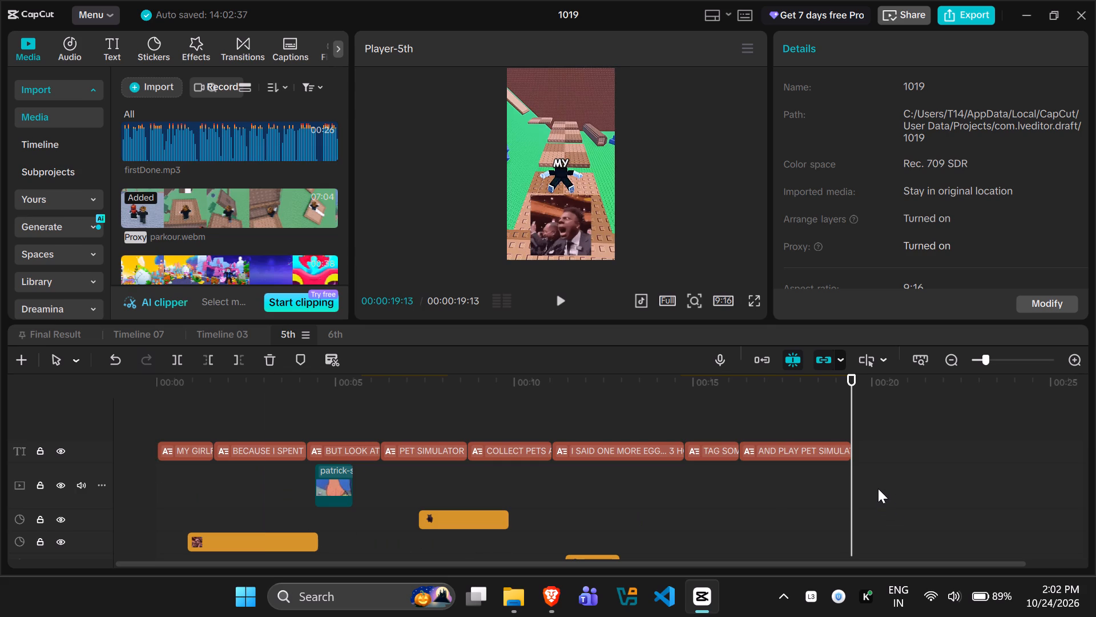
{"action": "left_click", "coordinate": [878, 488]}
{"action": "left_click_drag", "start_coordinate": [871, 481], "coordinate": [220, 545]}
{"action": "scroll", "coordinate": [583, 523], "scroll_direction": "down", "scroll_amount": 4}
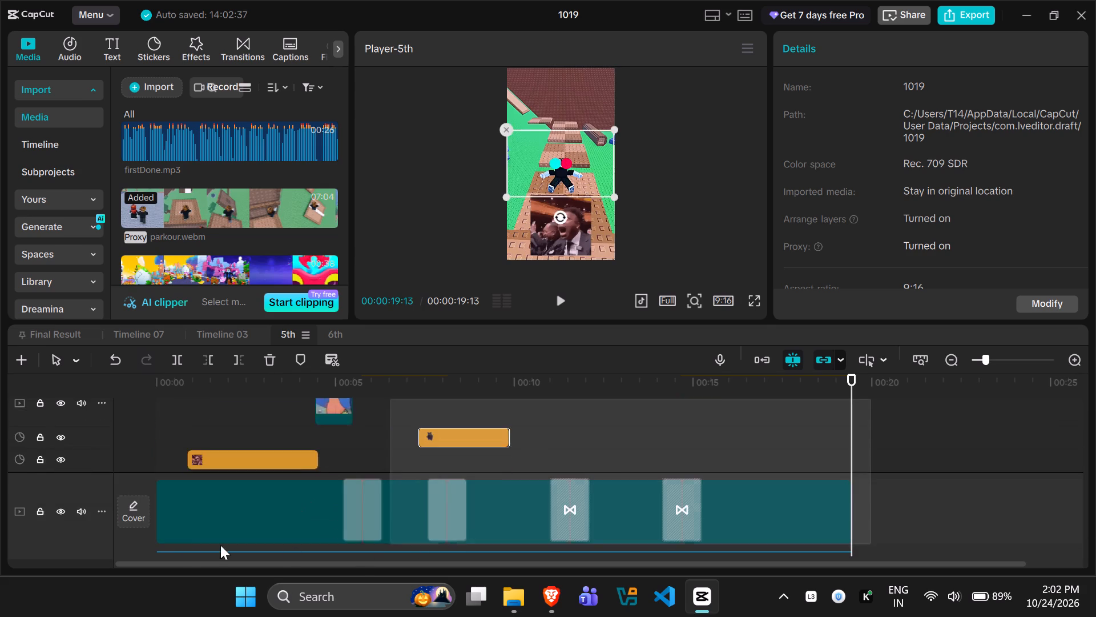
{"action": "scroll", "coordinate": [220, 545], "scroll_direction": "down", "scroll_amount": 1}
{"action": "left_click_drag", "start_coordinate": [220, 545], "coordinate": [171, 541]}
{"action": "scroll", "coordinate": [172, 541], "scroll_direction": "down", "scroll_amount": 17}
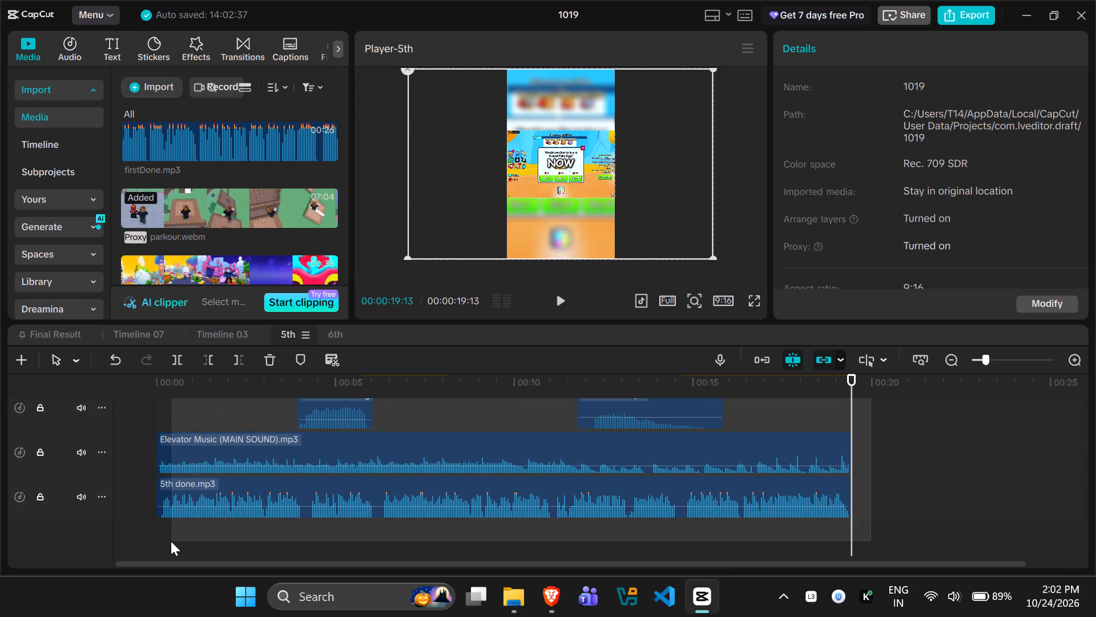
{"action": "left_click_drag", "start_coordinate": [171, 541], "coordinate": [169, 535]}
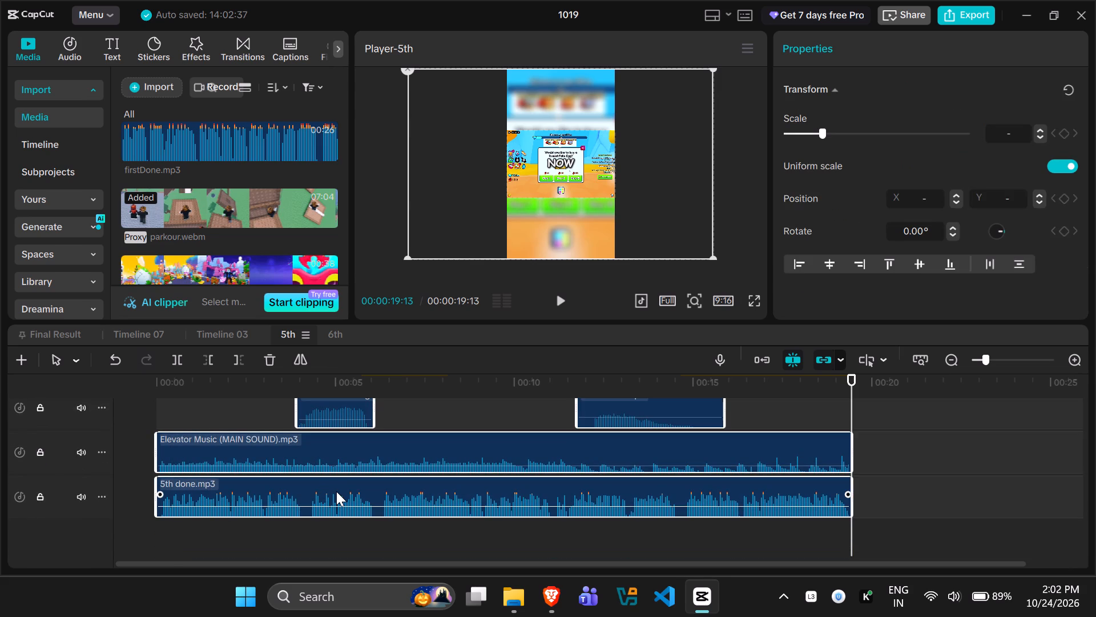
{"action": "key", "text": "ctrl+c"}
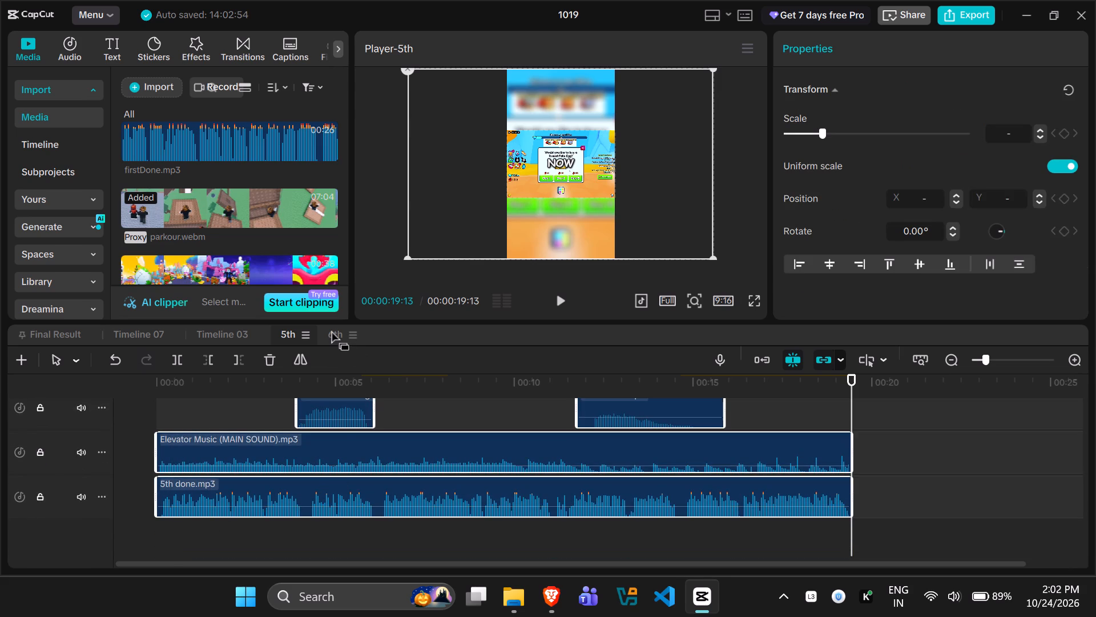
Paste the copied clips at the start of the 6th timeline.
{"action": "left_click", "coordinate": [331, 329]}
{"action": "key", "text": "ctrl+v"}
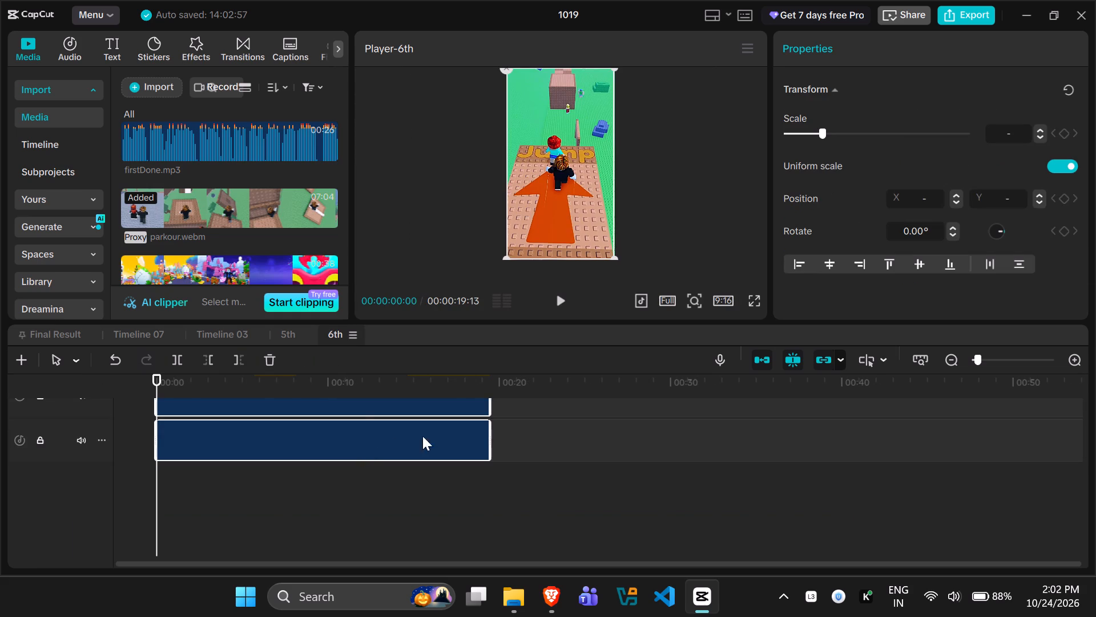
Add the 6th voice-over from the Pet simulator folder as a new audio track beneath 5th done.mp3, starting at 00:00.
{"action": "left_click", "coordinate": [522, 607]}
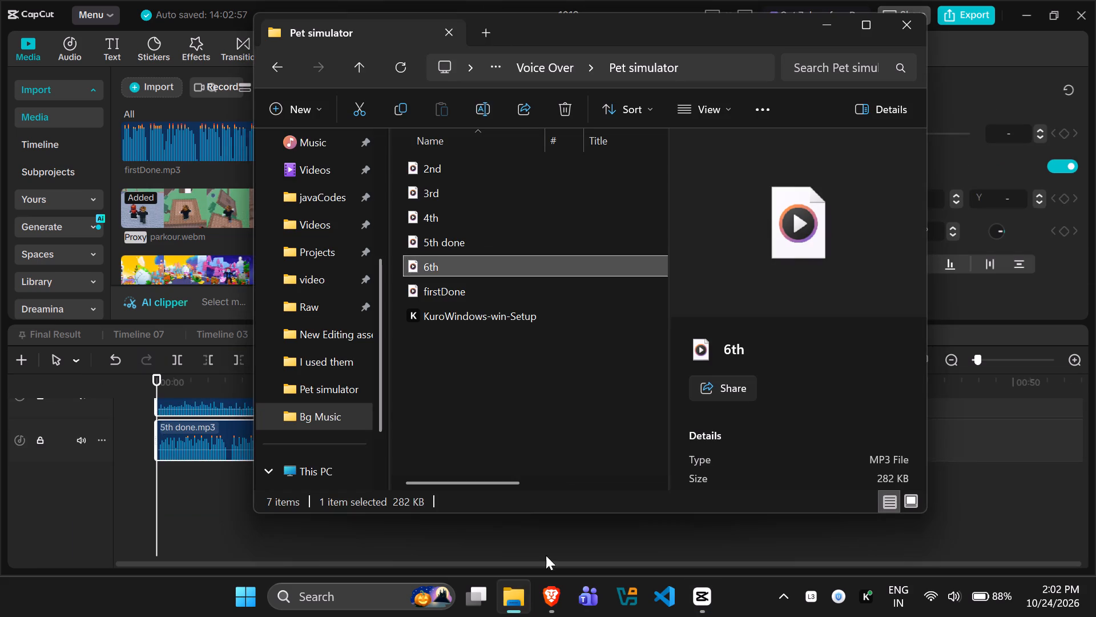
{"action": "left_click_drag", "start_coordinate": [448, 266], "coordinate": [176, 511]}
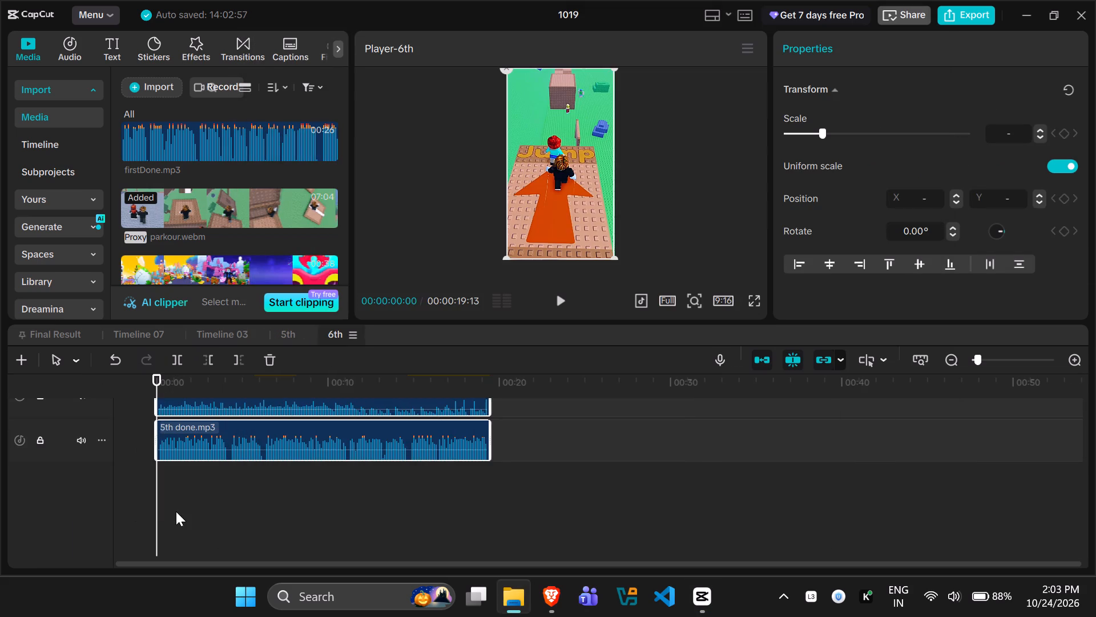
Mute the 5th done.mp3 clip in the 6th timeline by lowering its volume to -∞ dB.
{"action": "left_click", "coordinate": [212, 451]}
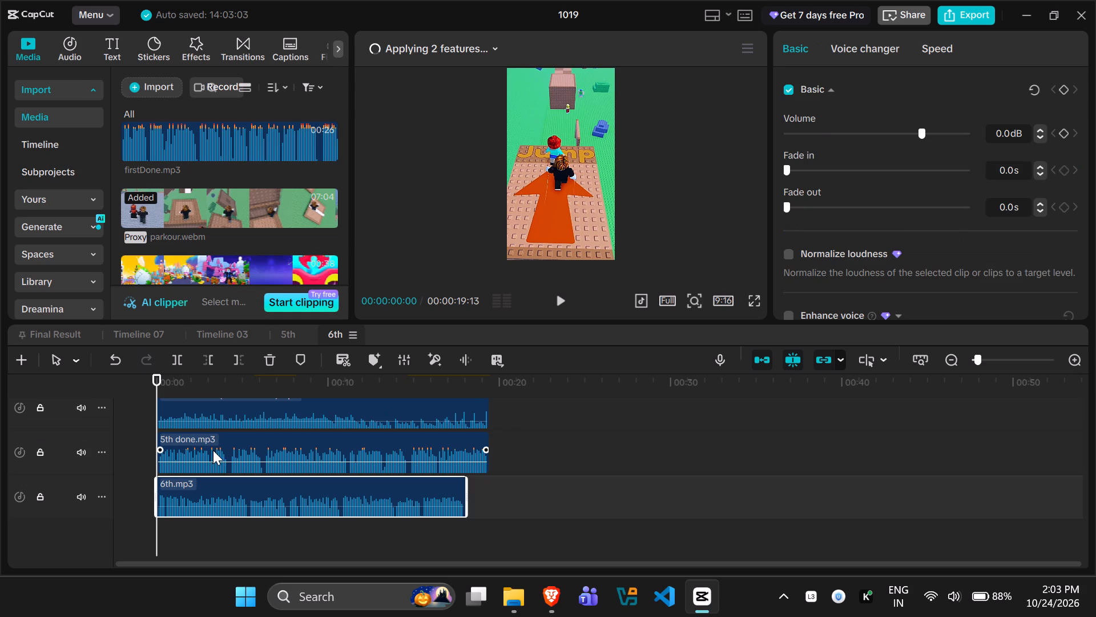
{"action": "left_click_drag", "start_coordinate": [230, 460], "coordinate": [230, 467]}
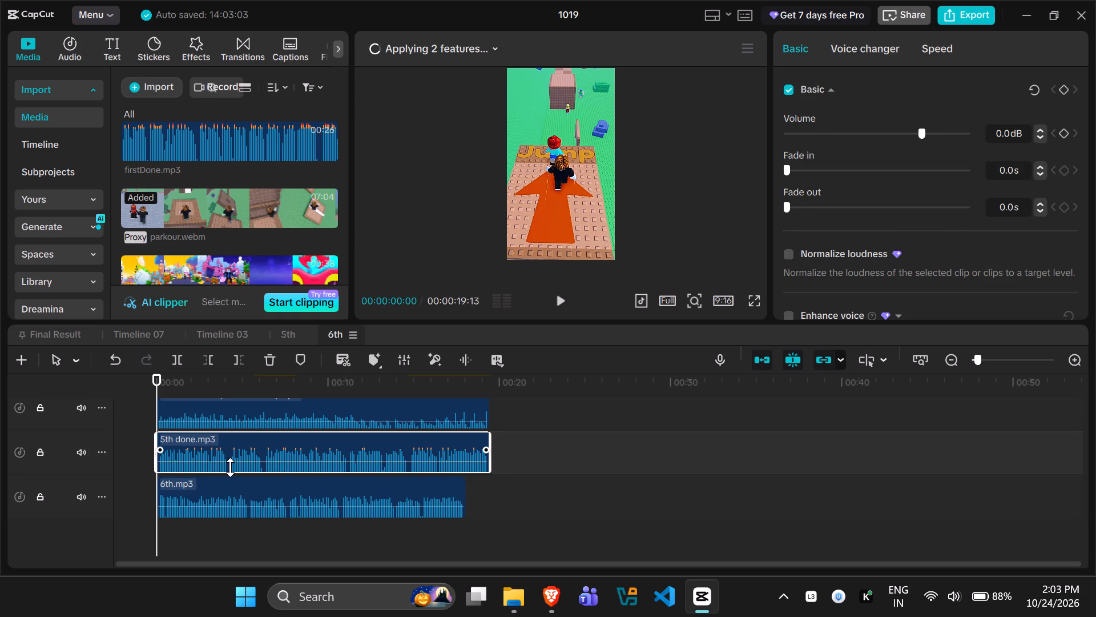
{"action": "left_click_drag", "start_coordinate": [230, 467], "coordinate": [230, 473]}
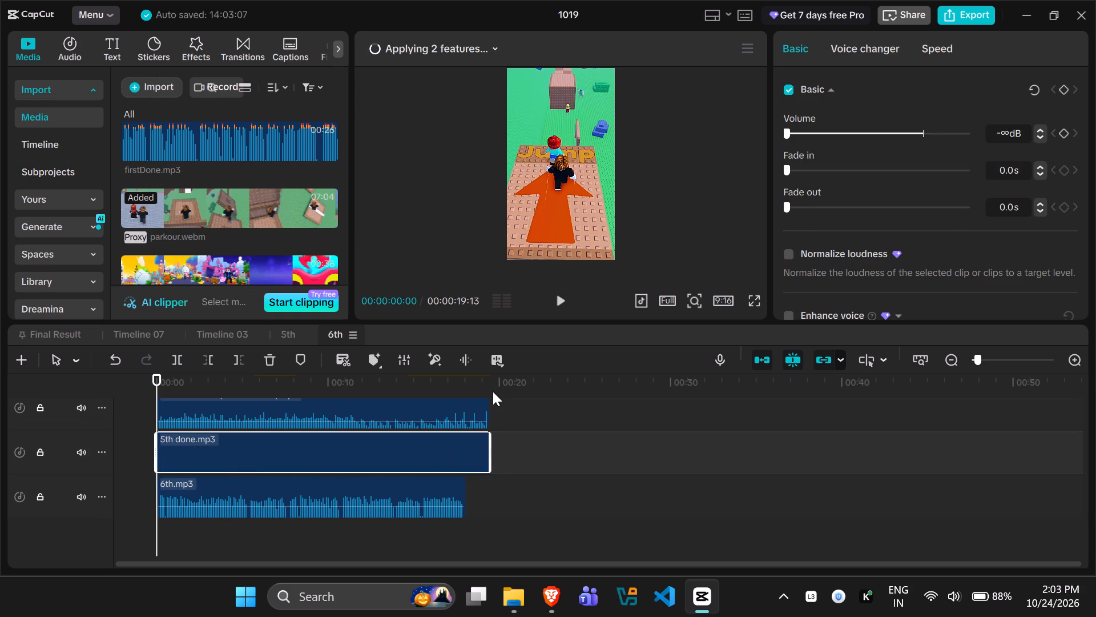
Turn on Change audio pitch for the 6th.mp3 clip and set its duration to 19.7 s.
{"action": "left_click_drag", "start_coordinate": [158, 379], "coordinate": [441, 423]}
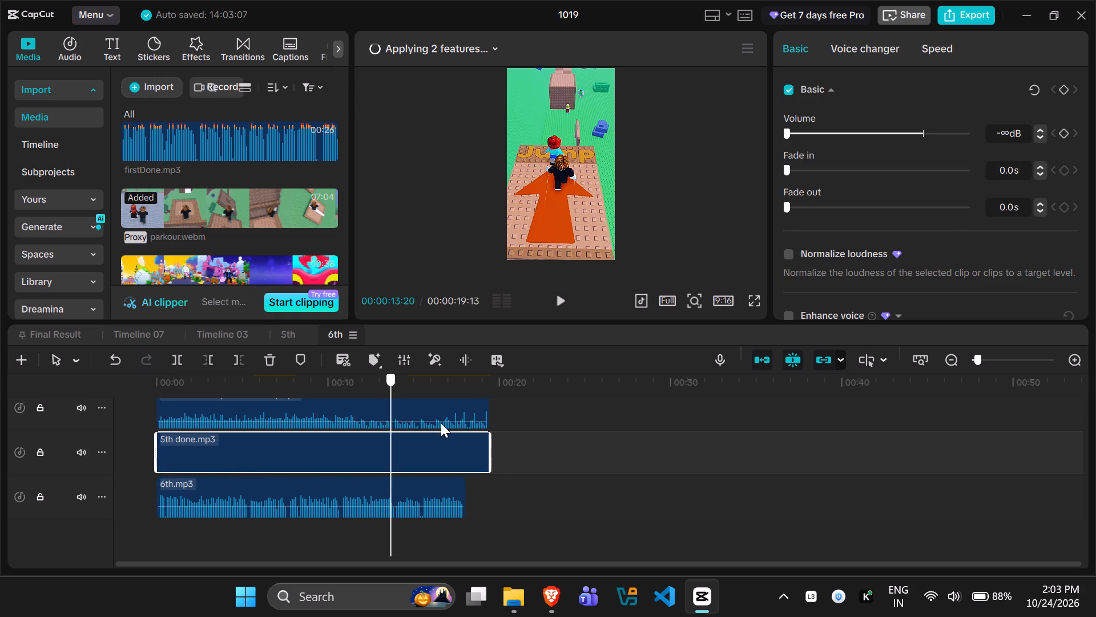
{"action": "left_click_drag", "start_coordinate": [441, 423], "coordinate": [487, 433]}
{"action": "left_click", "coordinate": [408, 500]}
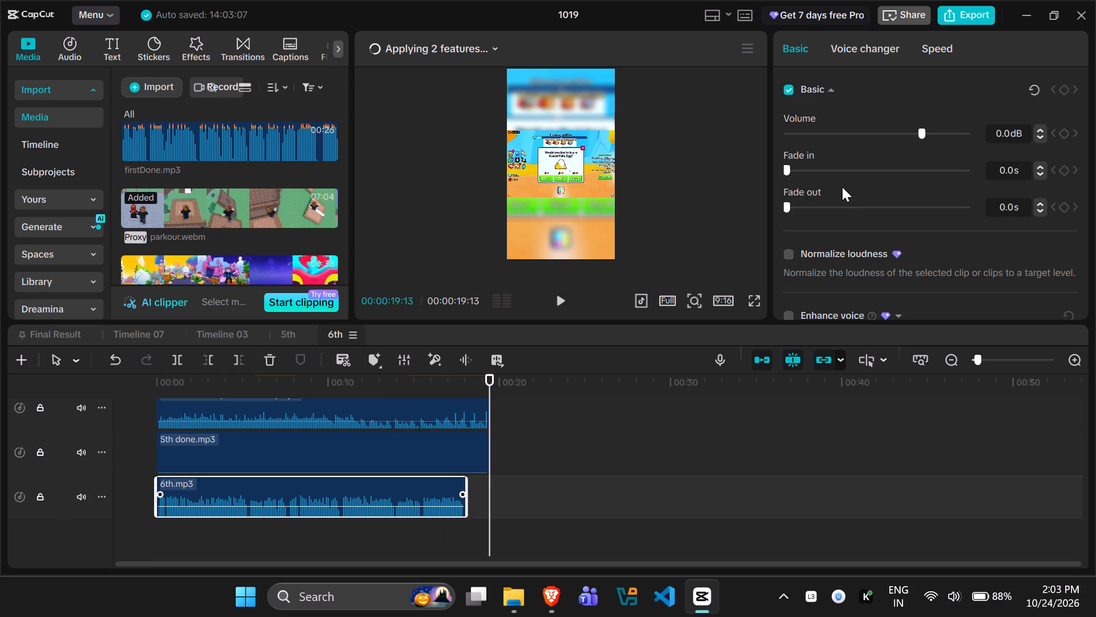
{"action": "left_click", "coordinate": [935, 55]}
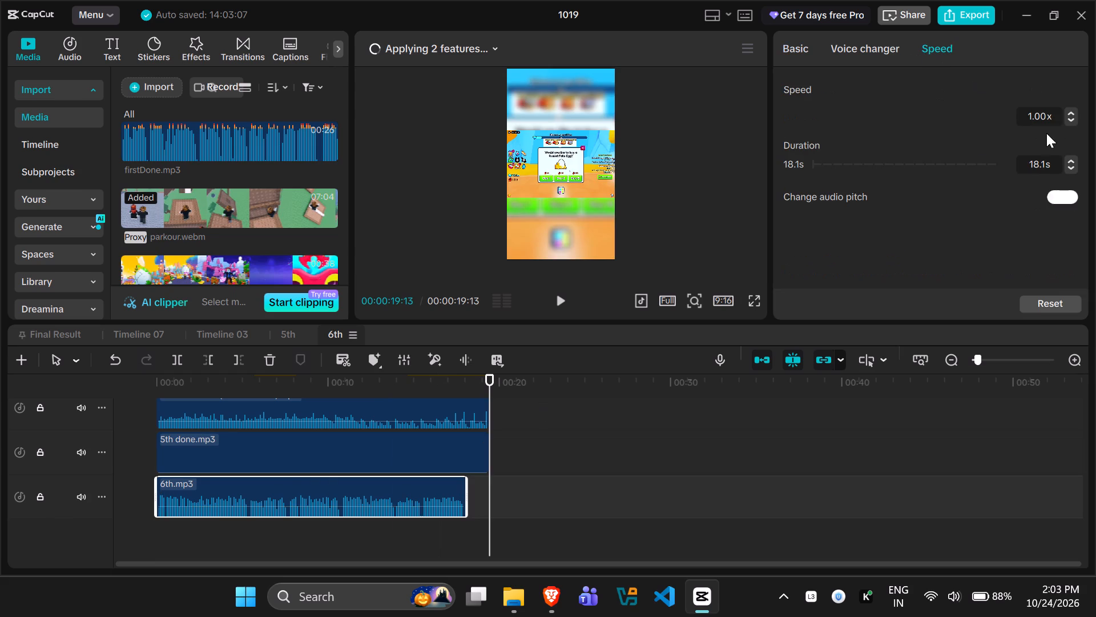
{"action": "left_click", "coordinate": [1068, 203]}
{"action": "left_click", "coordinate": [1039, 166]}
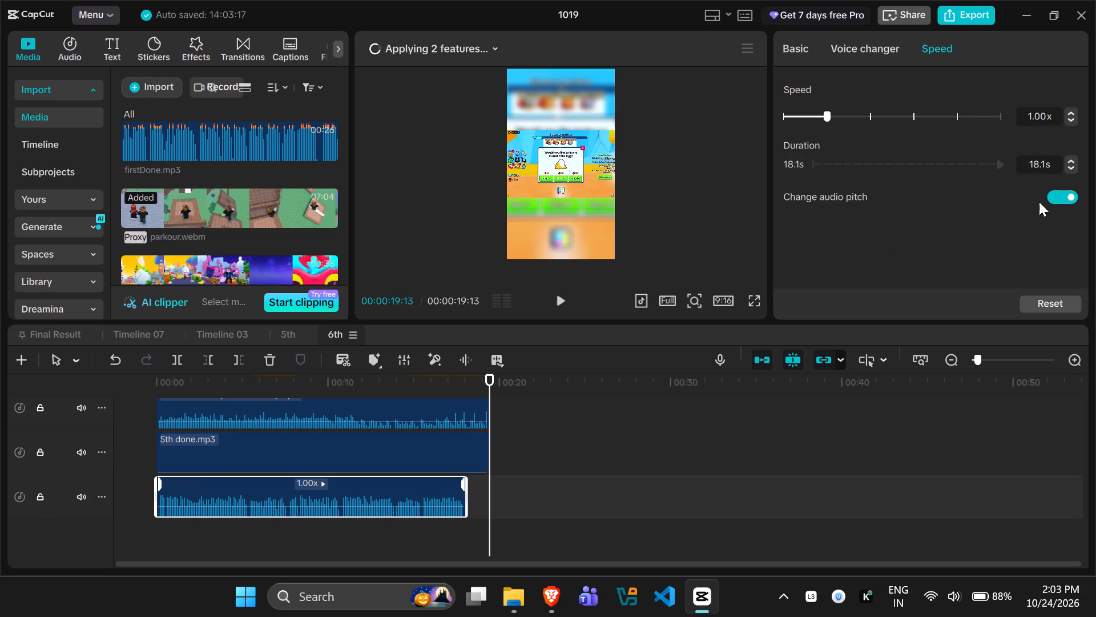
{"action": "key", "text": "Delete"}
{"action": "key", "text": "BackSpace"}
{"action": "key", "text": "BackSpace"}
{"action": "key", "text": "BackSpace"}
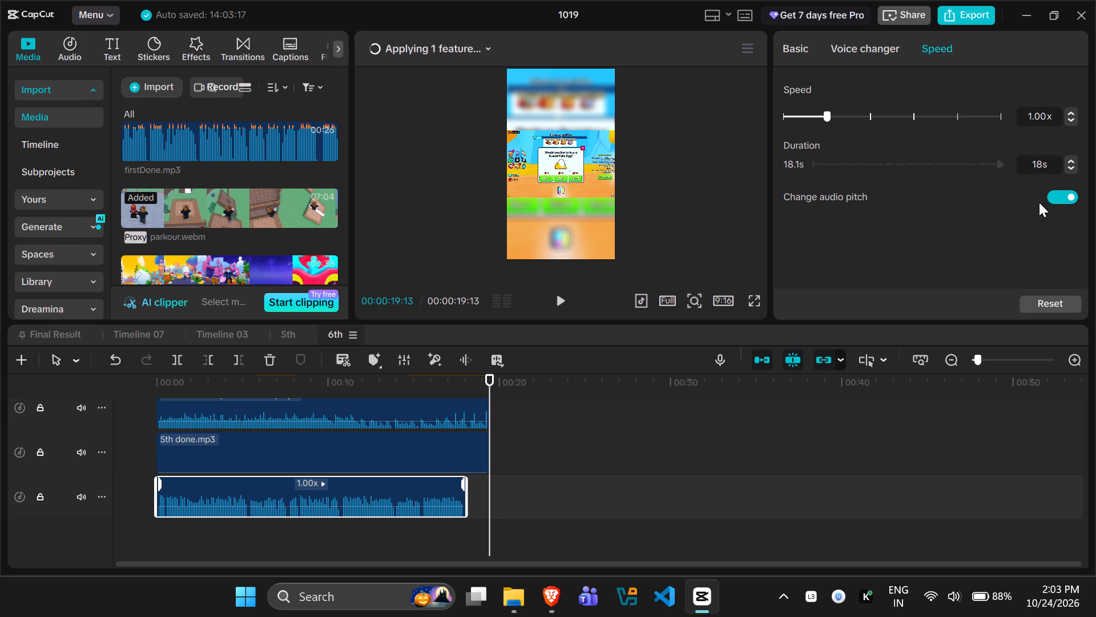
{"action": "key", "text": "BackSpace"}
{"action": "key", "text": "9"}
{"action": "key", "text": "period"}
{"action": "key", "text": "7"}
{"action": "key", "text": "Return"}
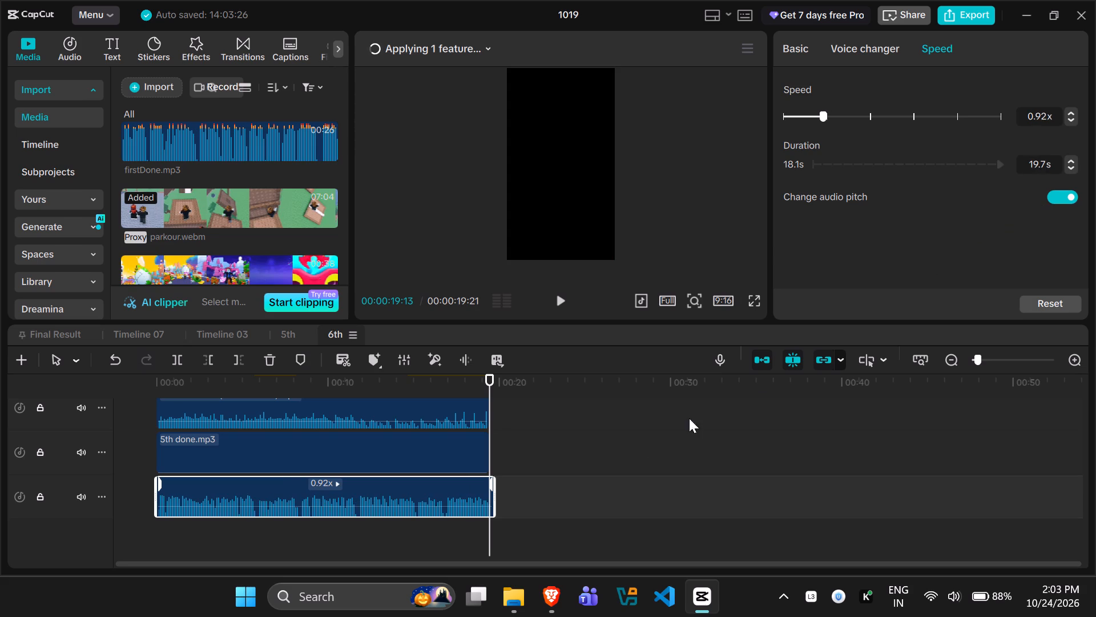
Trim the end of the 6th.mp3 clip to a duration of about 19.3 s, close to where the other tracks end.
{"action": "left_click_drag", "start_coordinate": [497, 491], "coordinate": [495, 492]}
{"action": "left_click_drag", "start_coordinate": [495, 492], "coordinate": [487, 494]}
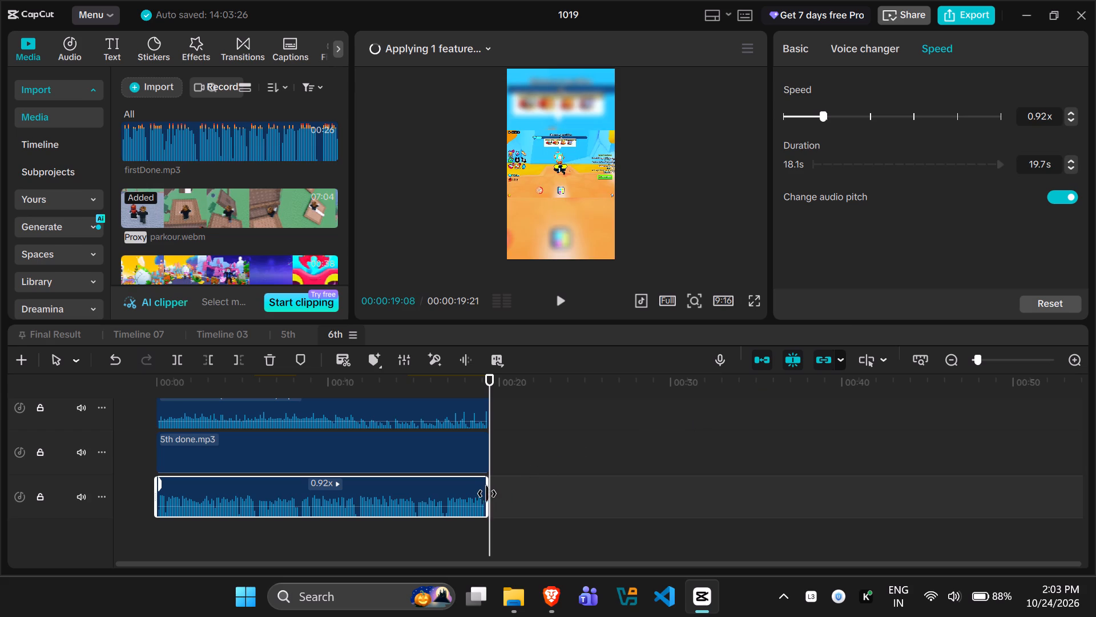
{"action": "left_click_drag", "start_coordinate": [487, 494], "coordinate": [489, 494]}
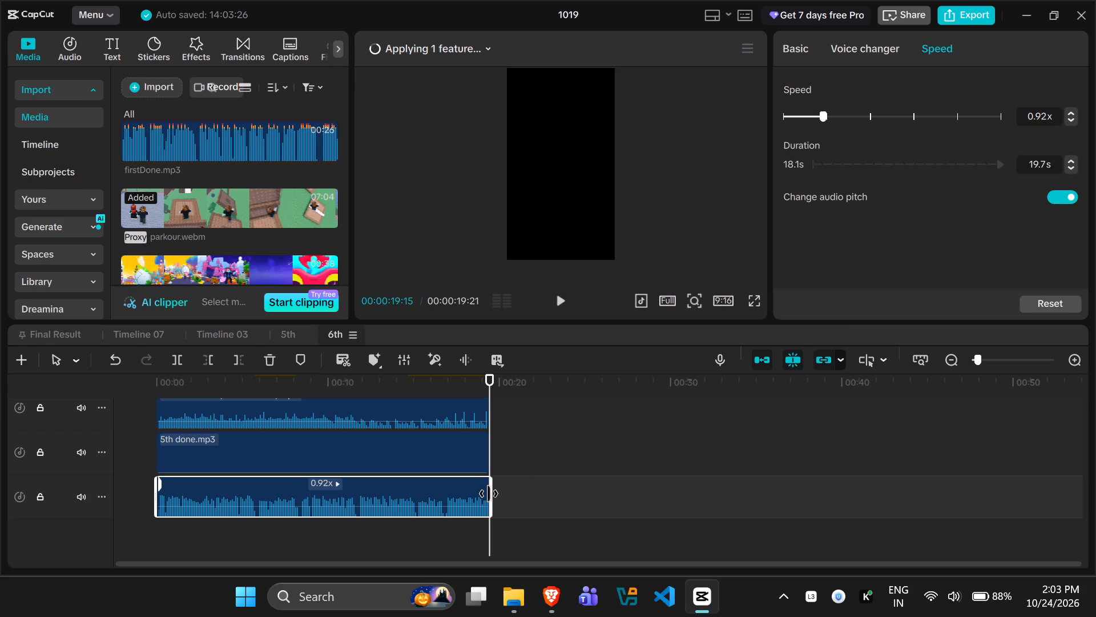
{"action": "left_click_drag", "start_coordinate": [489, 494], "coordinate": [485, 494]}
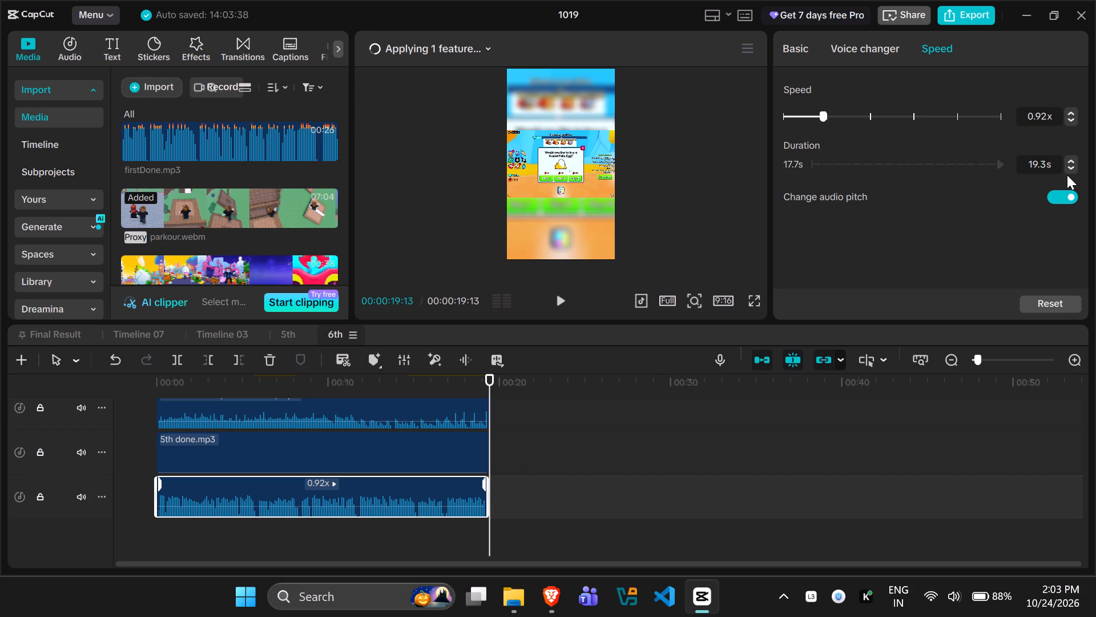
Set the duration of the 6th.mp3 clip to 19.1 s.
{"action": "left_click", "coordinate": [1041, 165]}
{"action": "key", "text": "0"}
{"action": "key", "text": "BackSpace"}
{"action": "key", "text": "0"}
{"action": "key", "text": "7"}
{"action": "type", "text": "77"}
{"action": "key", "text": "BackSpace"}
{"action": "key", "text": "1"}
{"action": "key", "text": "Return"}
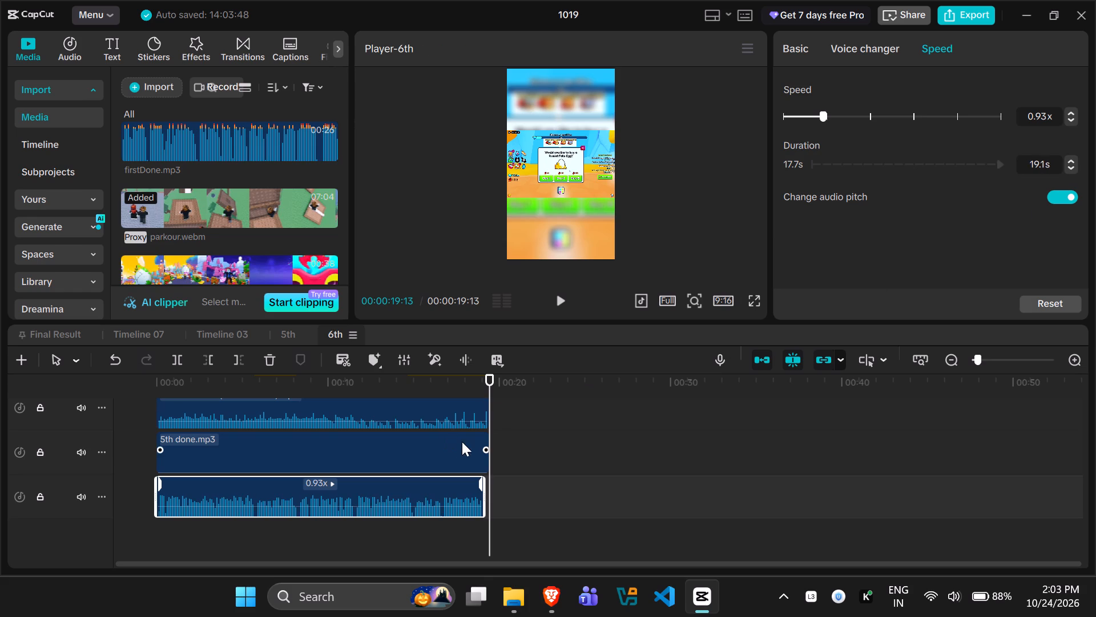
Extend the end of the 6th.mp3 clip to the end of the timeline at 00:00:19:13.
{"action": "left_click", "coordinate": [486, 390]}
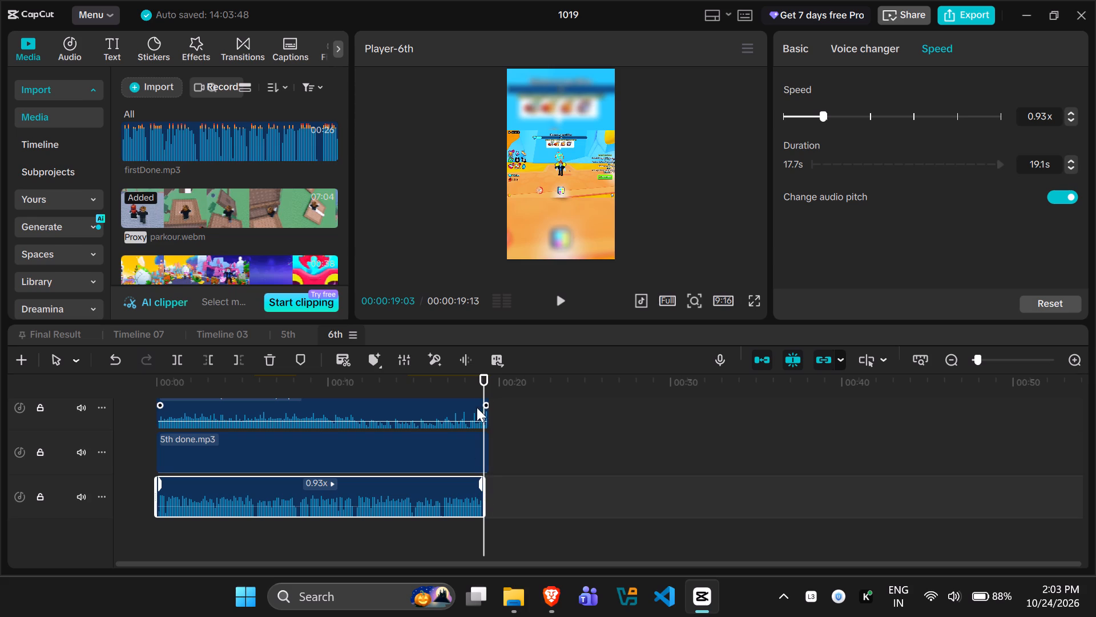
{"action": "left_click", "coordinate": [482, 383]}
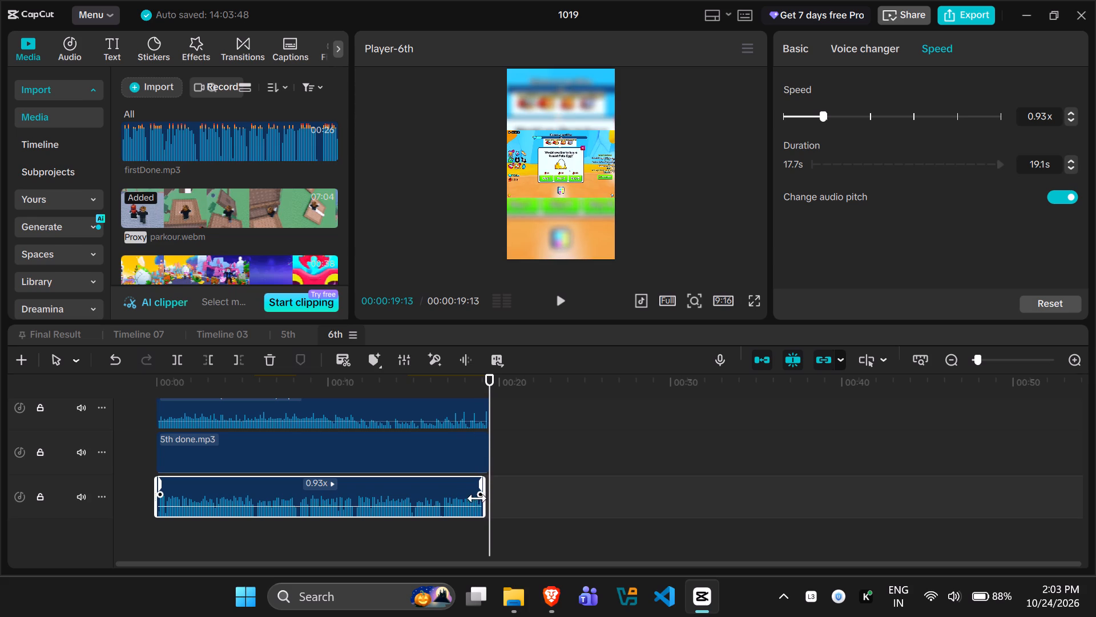
{"action": "left_click", "coordinate": [481, 494]}
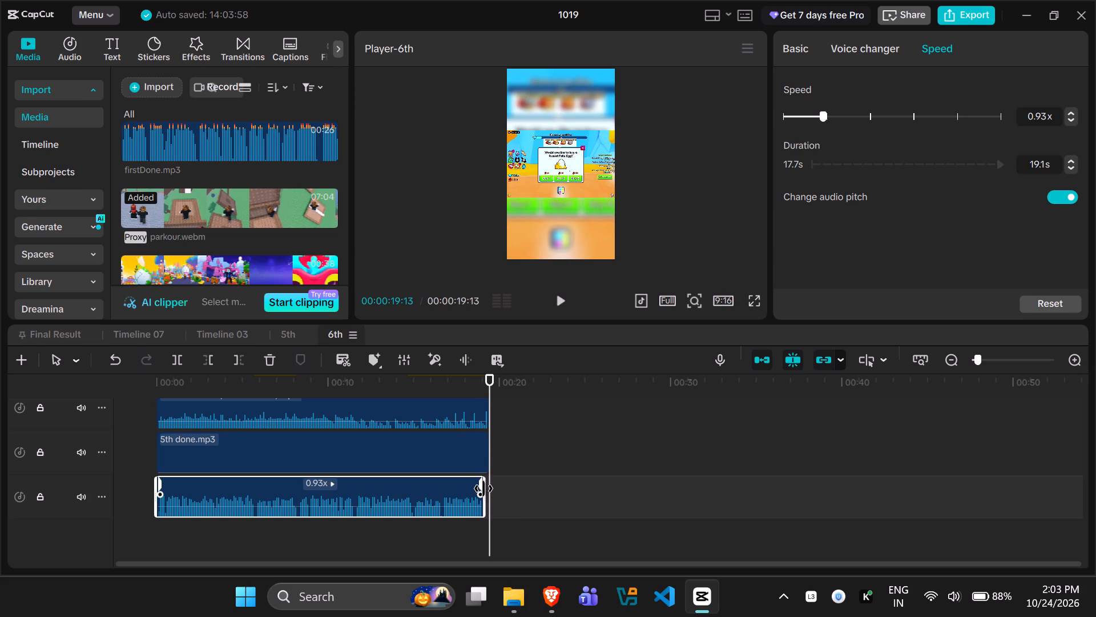
{"action": "left_click", "coordinate": [484, 491]}
{"action": "left_click", "coordinate": [470, 487]}
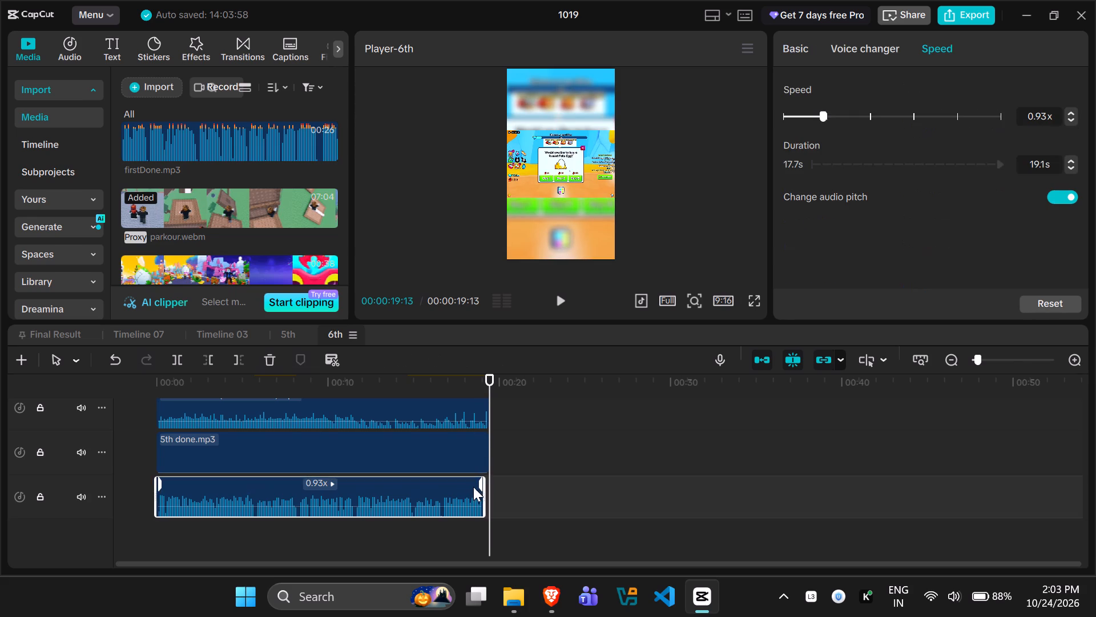
{"action": "left_click_drag", "start_coordinate": [484, 491], "coordinate": [489, 491]}
{"action": "left_click", "coordinate": [465, 491]}
{"action": "left_click", "coordinate": [480, 502]}
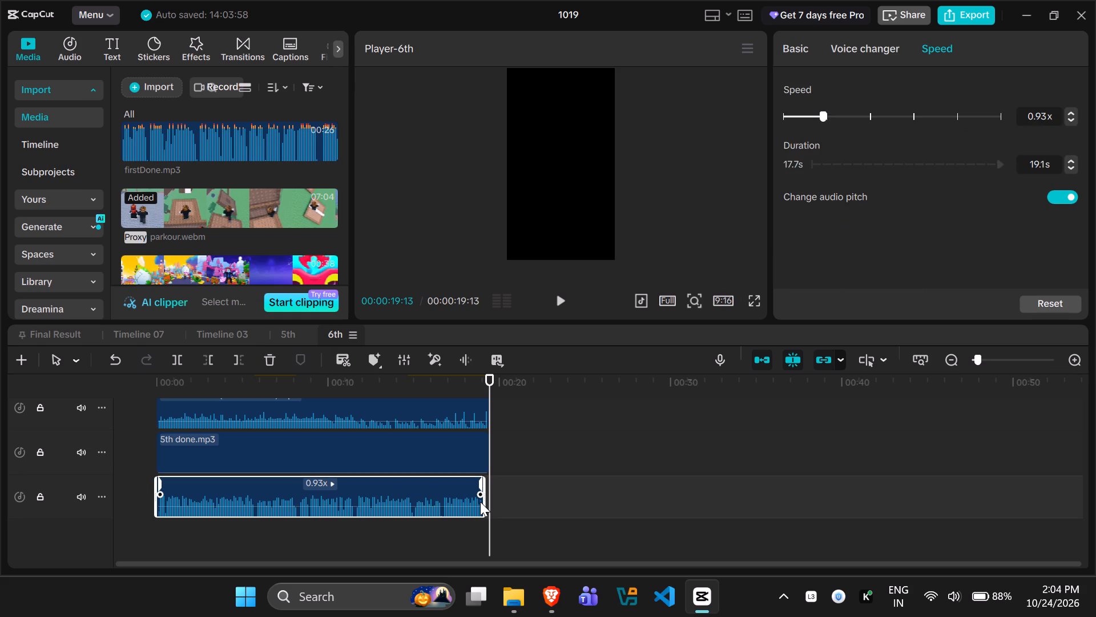
{"action": "left_click_drag", "start_coordinate": [483, 502], "coordinate": [487, 502]}
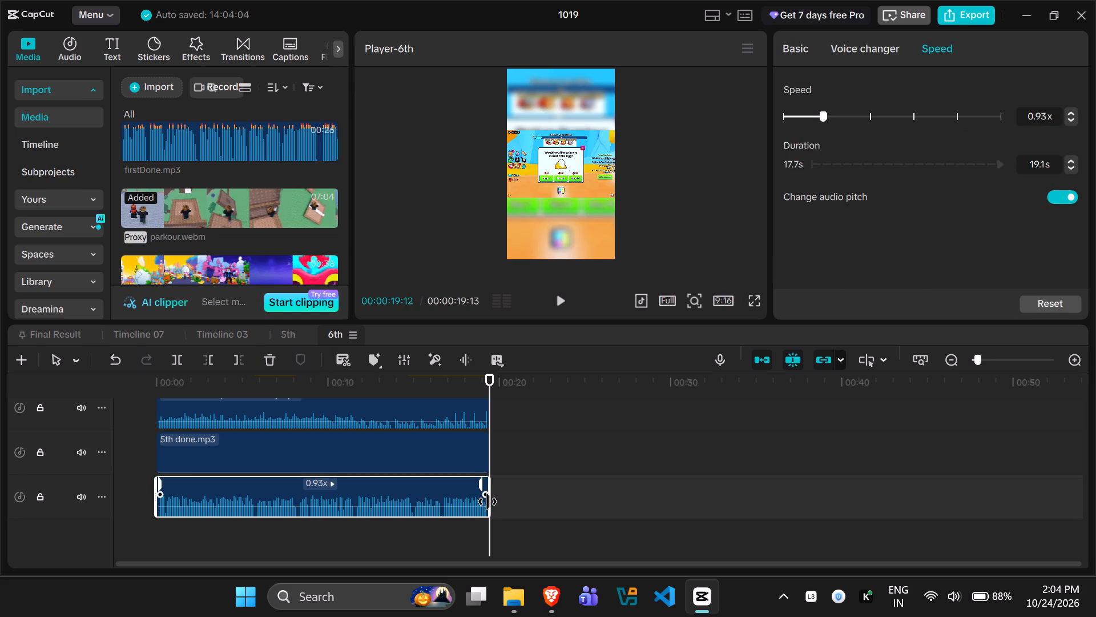
{"action": "left_click_drag", "start_coordinate": [487, 502], "coordinate": [488, 502]}
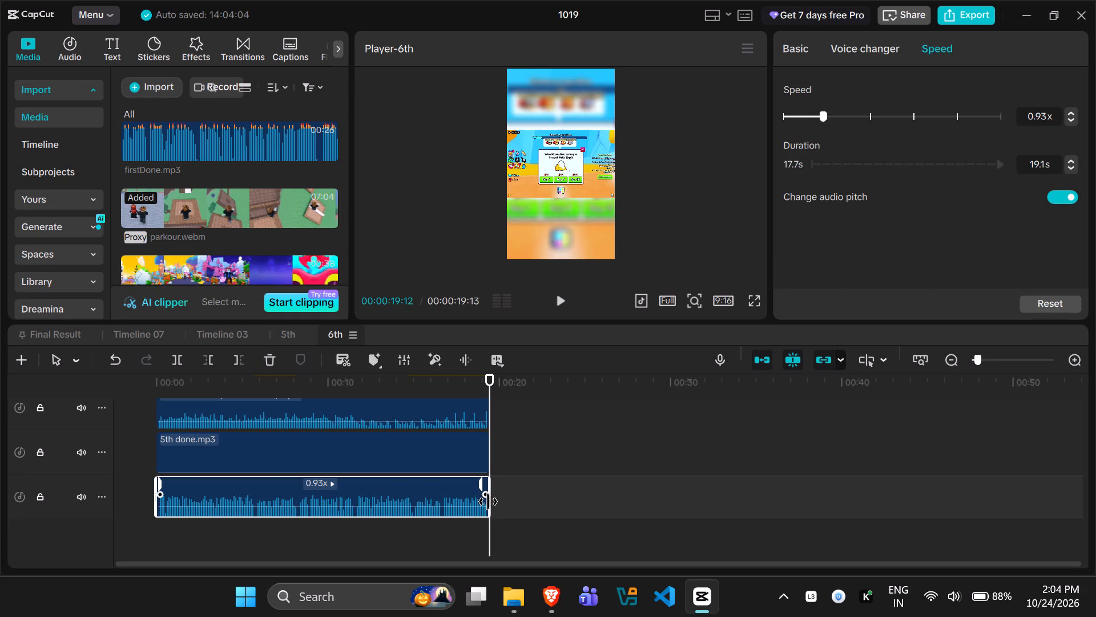
{"action": "left_click_drag", "start_coordinate": [488, 502], "coordinate": [489, 502]}
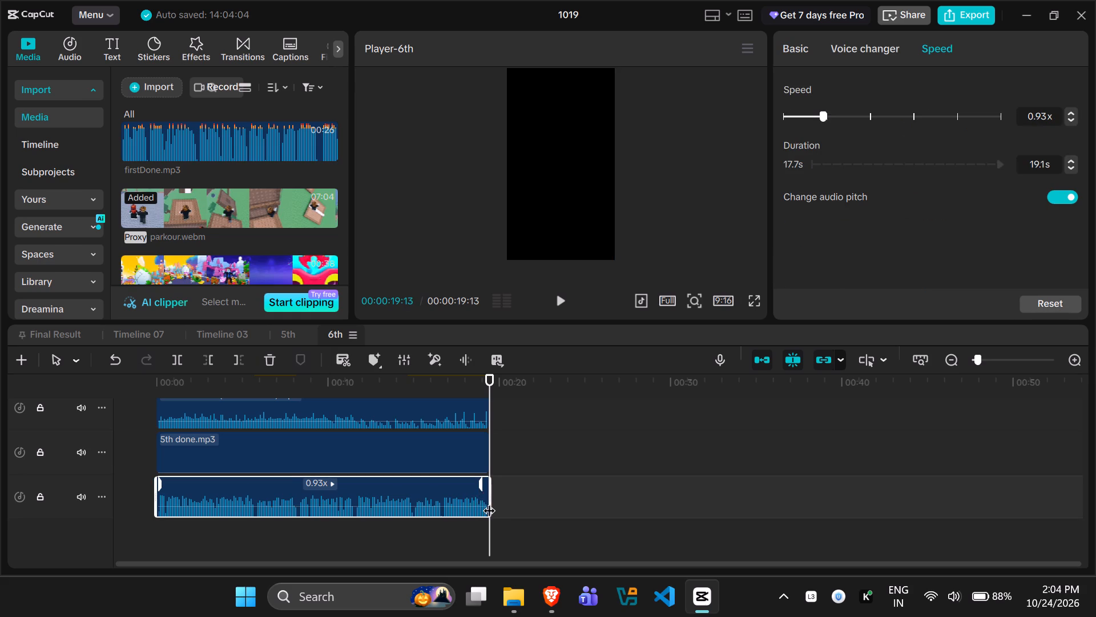
Preview the 6th timeline from the start and delete the muted 5th done.mp3 clip.
{"action": "left_click_drag", "start_coordinate": [490, 394], "coordinate": [0, 412]}
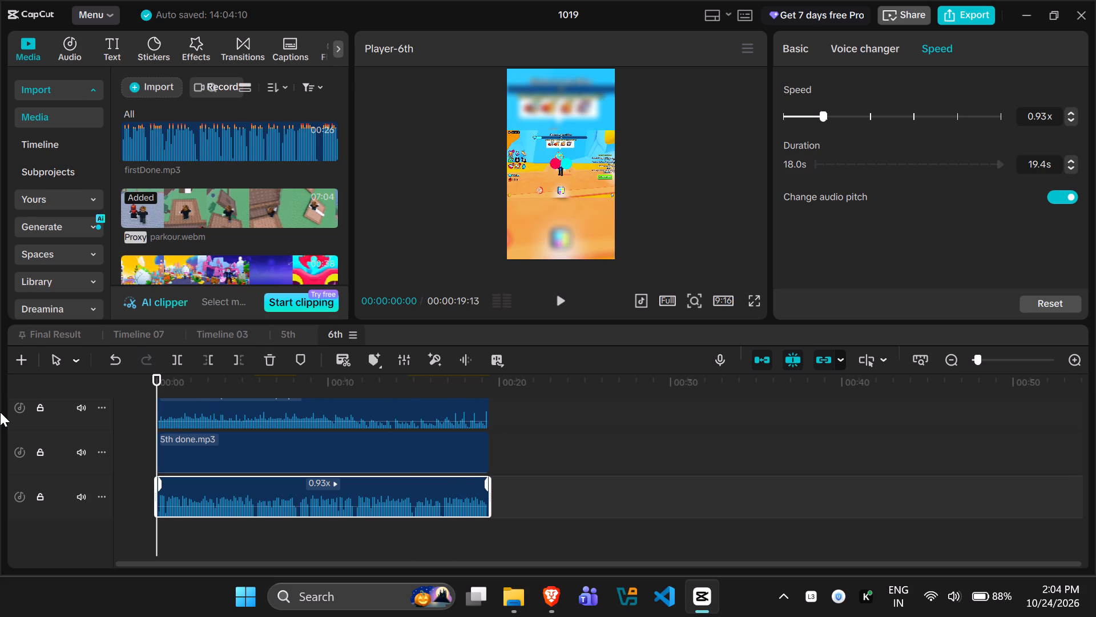
{"action": "key", "text": "space"}
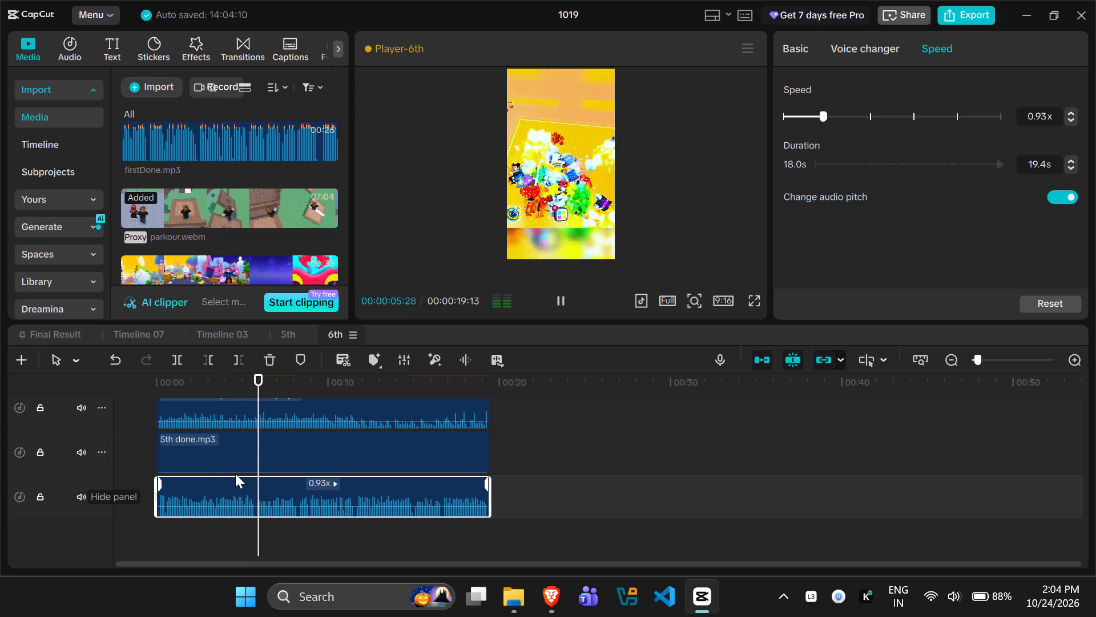
{"action": "key", "text": "space"}
{"action": "left_click", "coordinate": [271, 453]}
{"action": "key", "text": "Delete"}
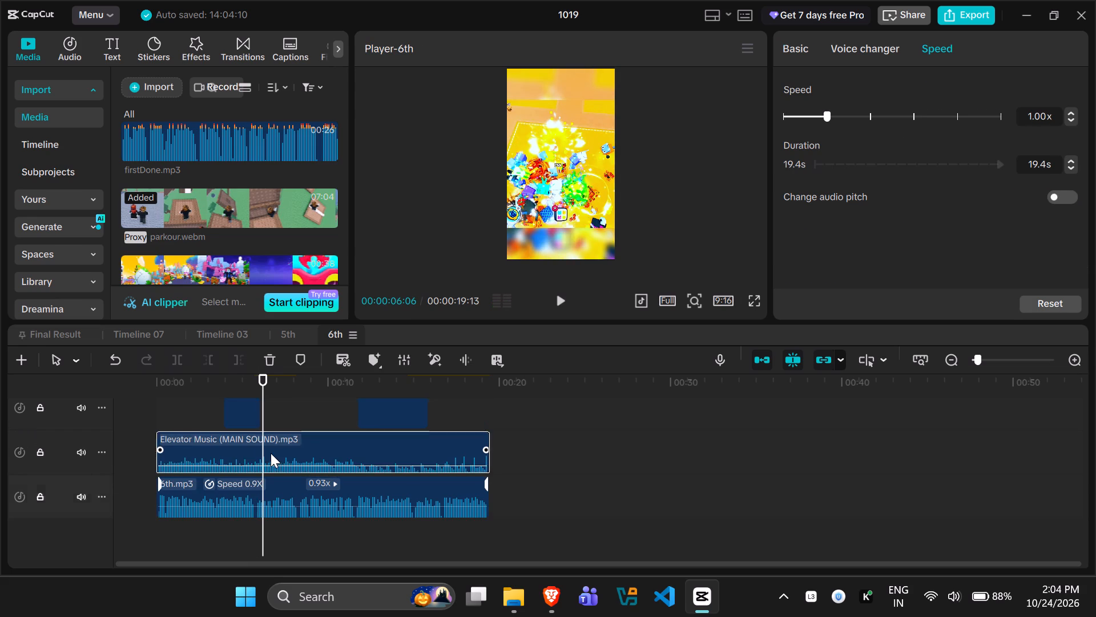
Import the Boom sound from the "I used them" folder under audio > meme sfx > New Editing assets.
{"action": "scroll", "coordinate": [268, 472], "scroll_direction": "up", "scroll_amount": 11}
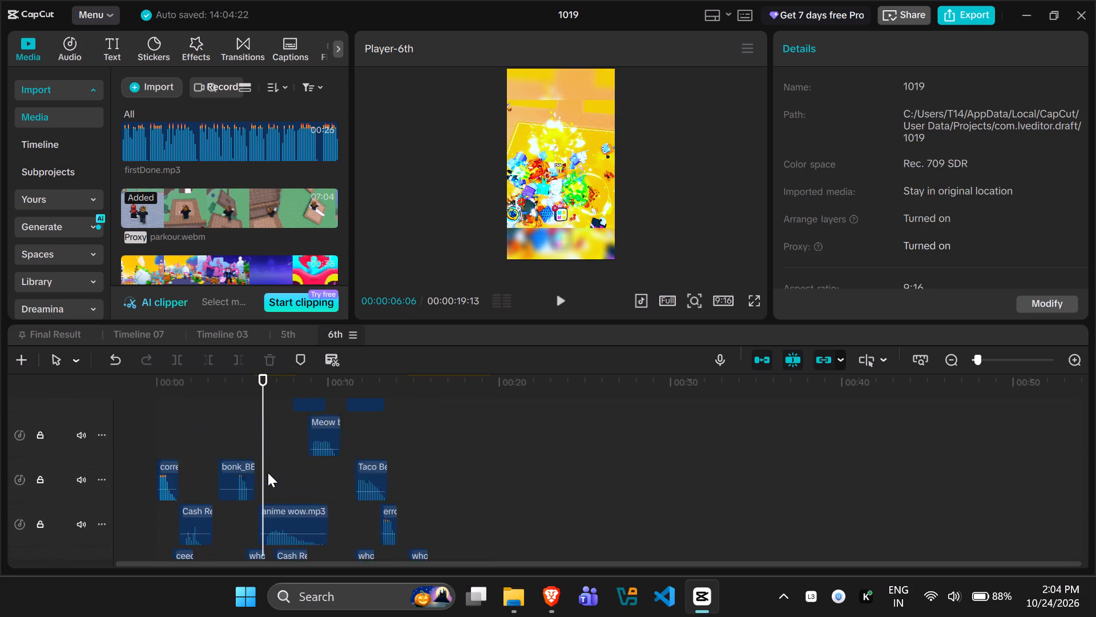
{"action": "scroll", "coordinate": [268, 472], "scroll_direction": "up", "scroll_amount": 10}
{"action": "left_click", "coordinate": [144, 94]}
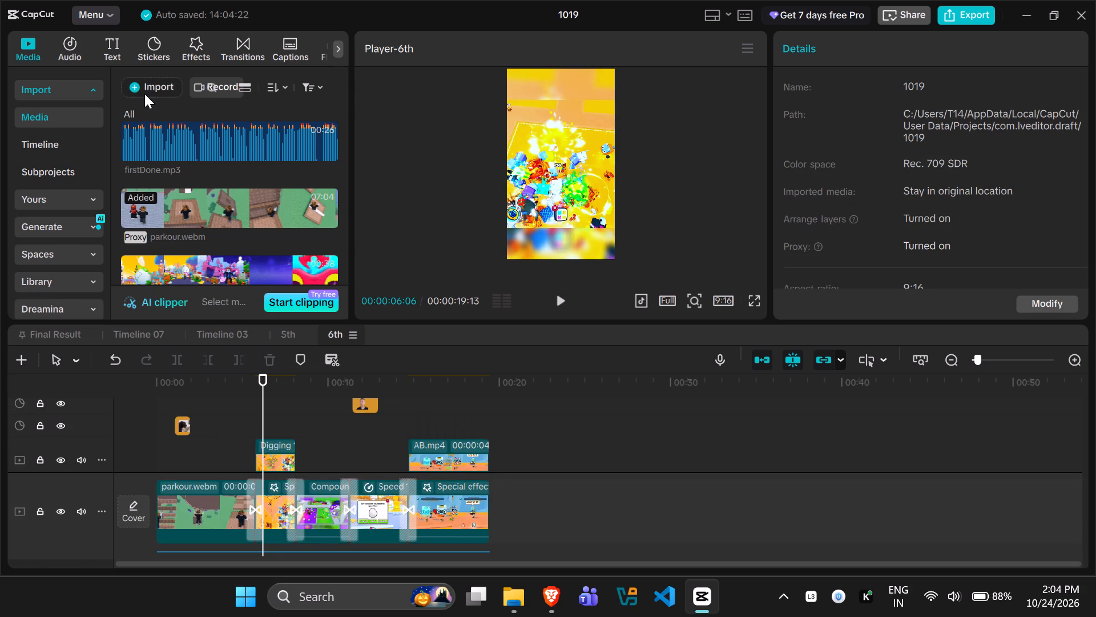
{"action": "left_click", "coordinate": [161, 122]}
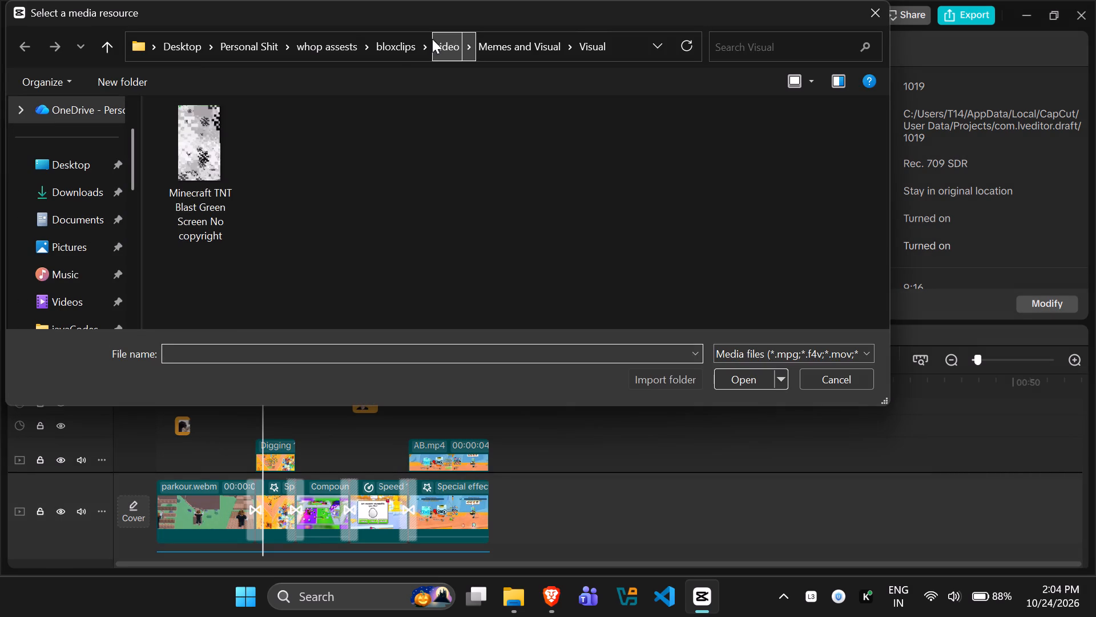
{"action": "left_click", "coordinate": [405, 46]}
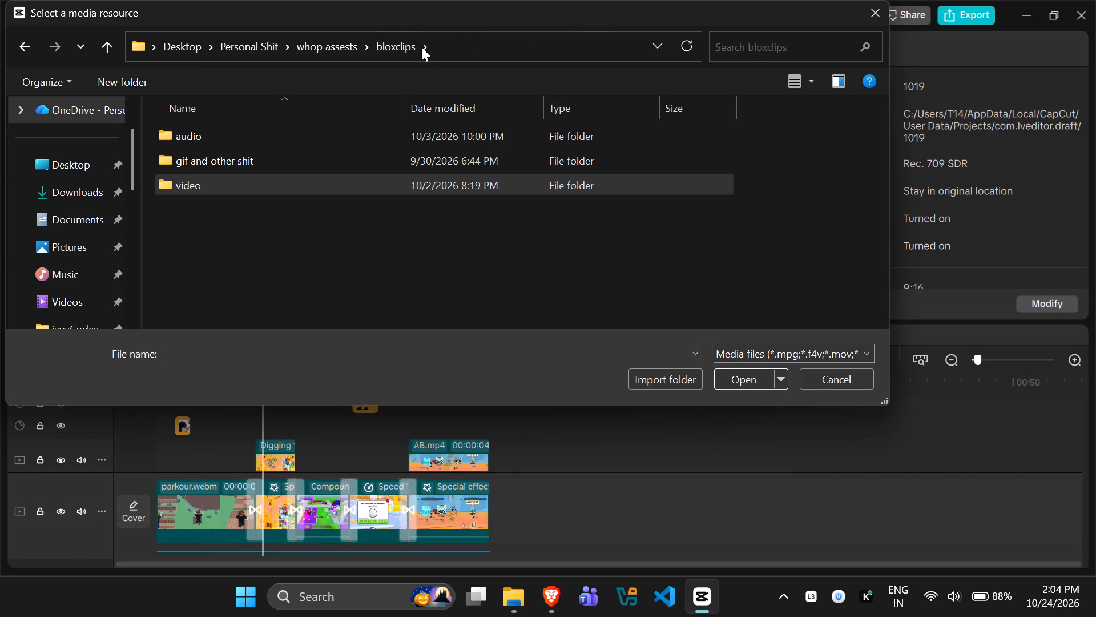
{"action": "double_click", "coordinate": [333, 139]}
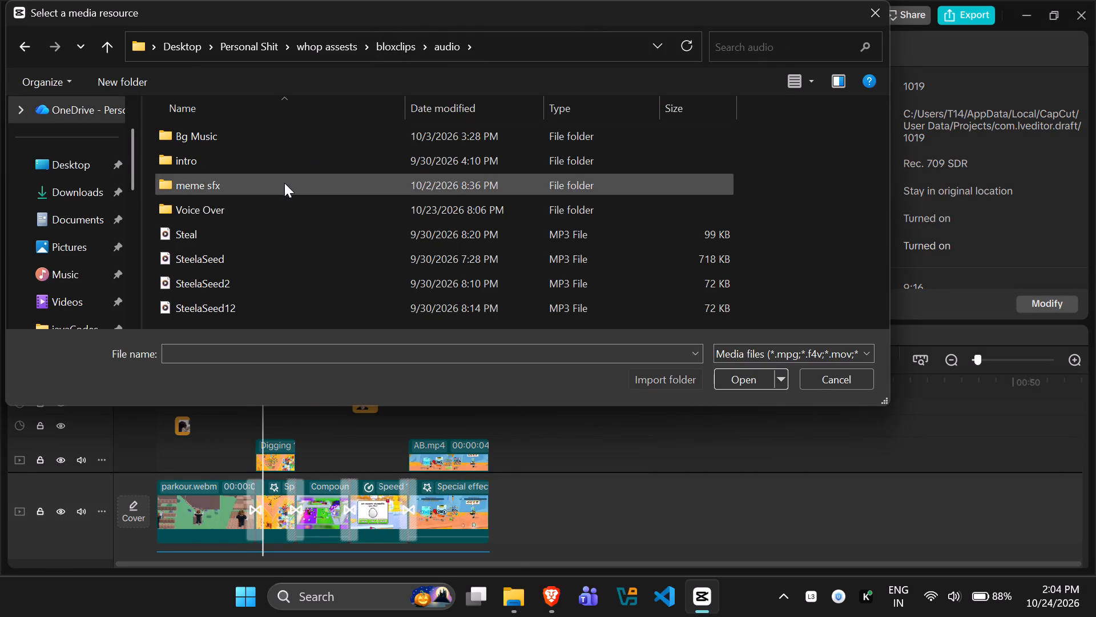
{"action": "left_click", "coordinate": [278, 205]}
{"action": "double_click", "coordinate": [265, 187]}
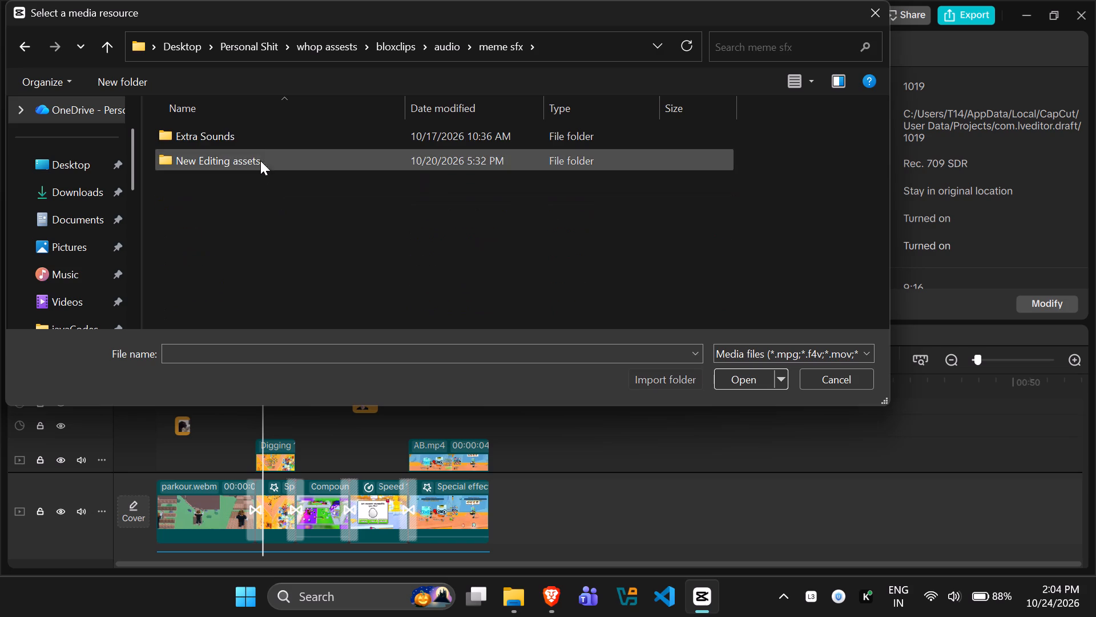
{"action": "double_click", "coordinate": [263, 155]}
{"action": "double_click", "coordinate": [259, 139]}
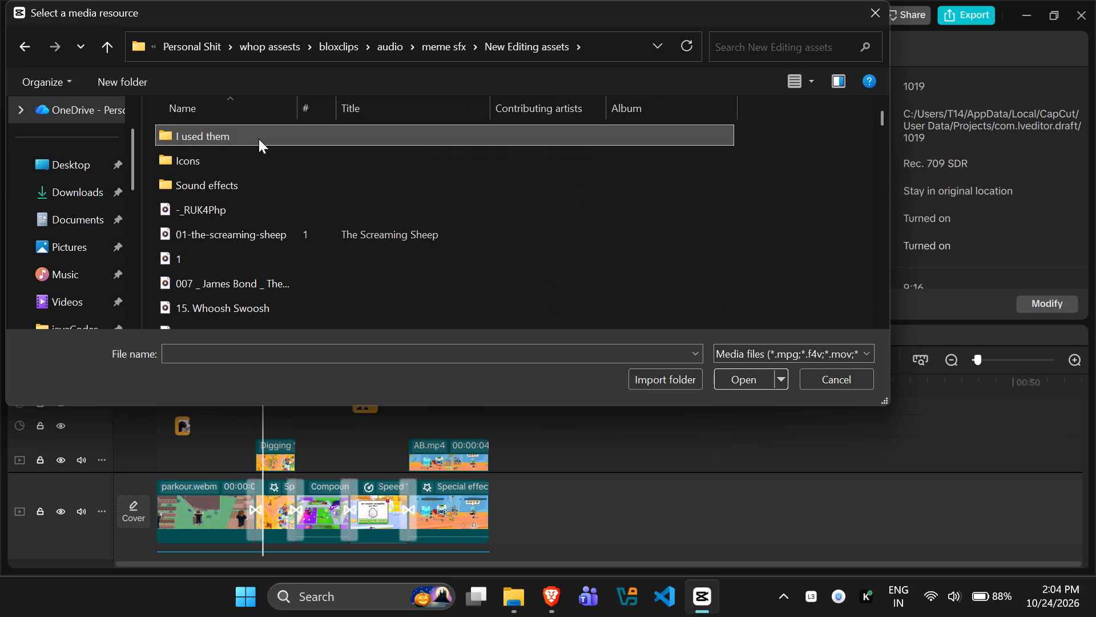
{"action": "left_click", "coordinate": [217, 181]}
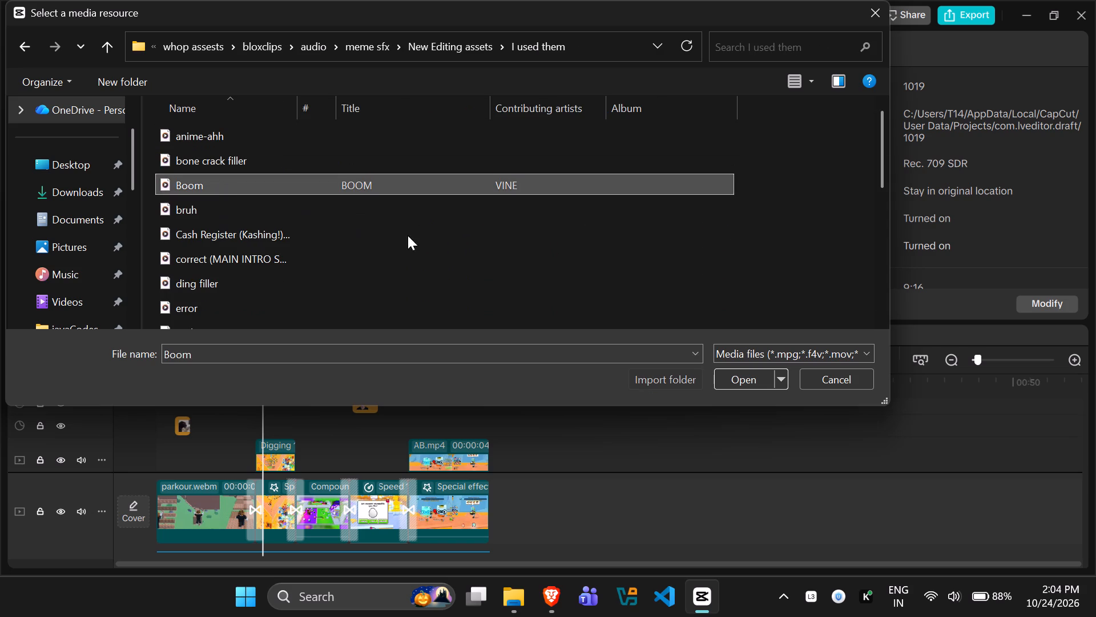
{"action": "left_click", "coordinate": [754, 375]}
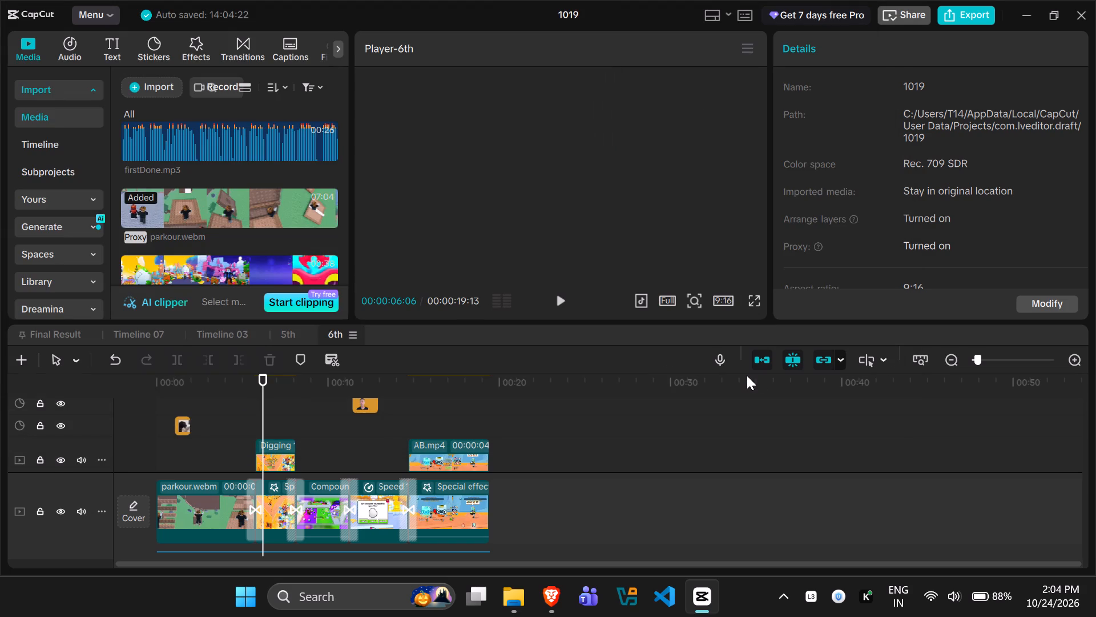
Place Boom.mp3 on a new audio track below the 6th.mp3 voice-over, at the very start of the timeline.
{"action": "scroll", "coordinate": [514, 376], "scroll_direction": "down", "scroll_amount": 7}
{"action": "left_click_drag", "start_coordinate": [211, 151], "coordinate": [230, 154]}
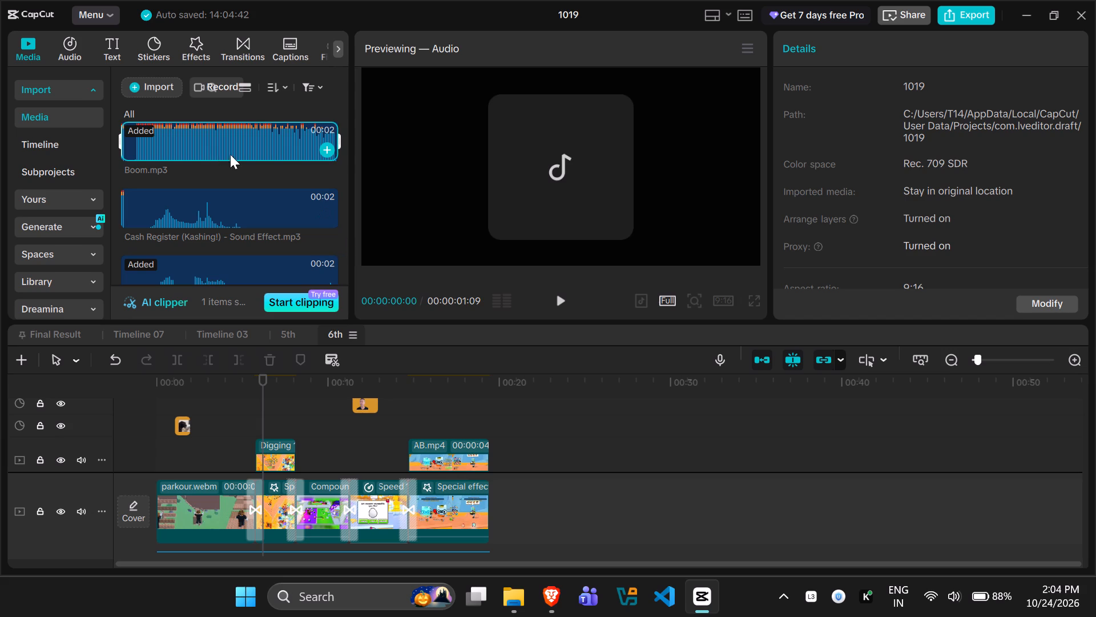
{"action": "left_click_drag", "start_coordinate": [230, 154], "coordinate": [316, 468]}
{"action": "scroll", "coordinate": [491, 438], "scroll_direction": "down", "scroll_amount": 13}
{"action": "scroll", "coordinate": [318, 466], "scroll_direction": "down", "scroll_amount": 6}
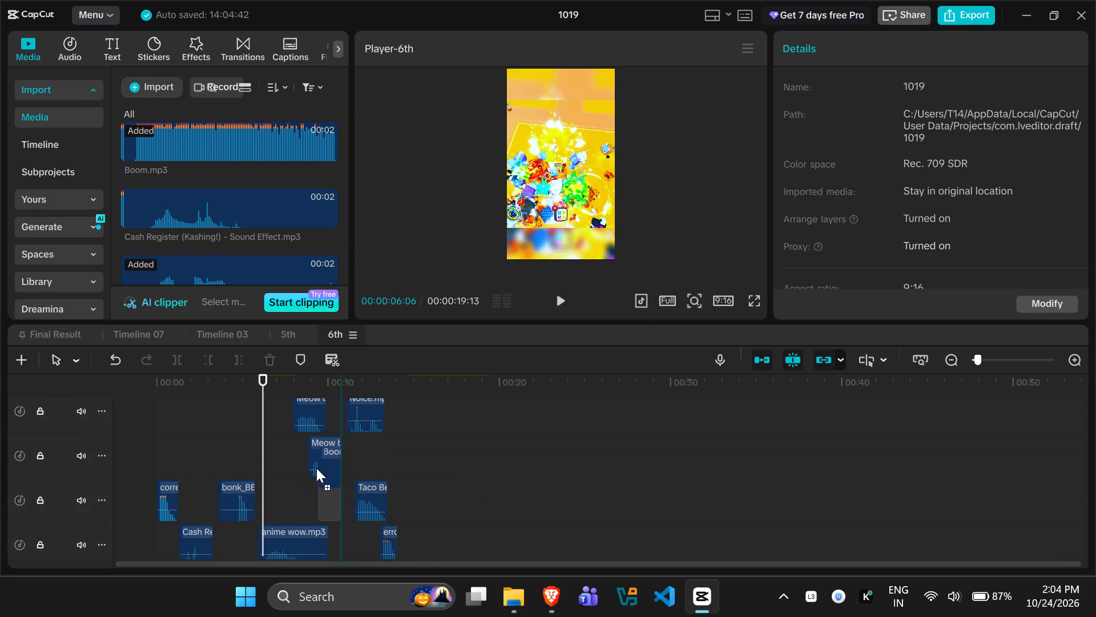
{"action": "scroll", "coordinate": [316, 468], "scroll_direction": "down", "scroll_amount": 6}
{"action": "left_click_drag", "start_coordinate": [316, 468], "coordinate": [589, 491]}
{"action": "scroll", "coordinate": [308, 478], "scroll_direction": "down", "scroll_amount": 13}
{"action": "scroll", "coordinate": [579, 479], "scroll_direction": "down", "scroll_amount": 8}
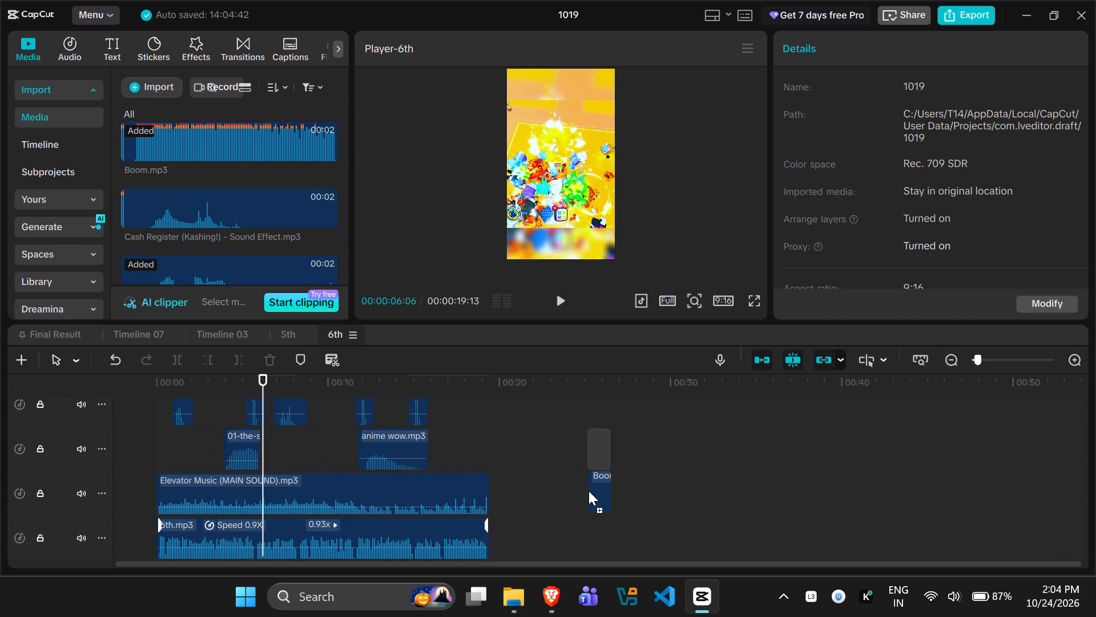
{"action": "left_click_drag", "start_coordinate": [589, 491], "coordinate": [173, 542]}
{"action": "scroll", "coordinate": [586, 491], "scroll_direction": "down", "scroll_amount": 15}
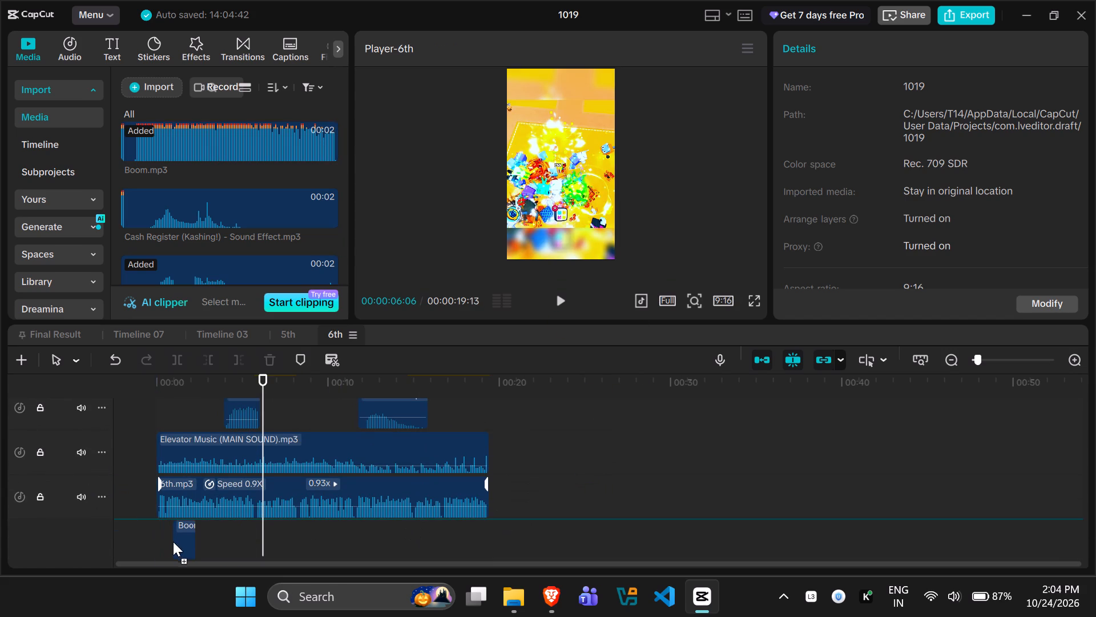
{"action": "left_click_drag", "start_coordinate": [173, 542], "coordinate": [156, 538]}
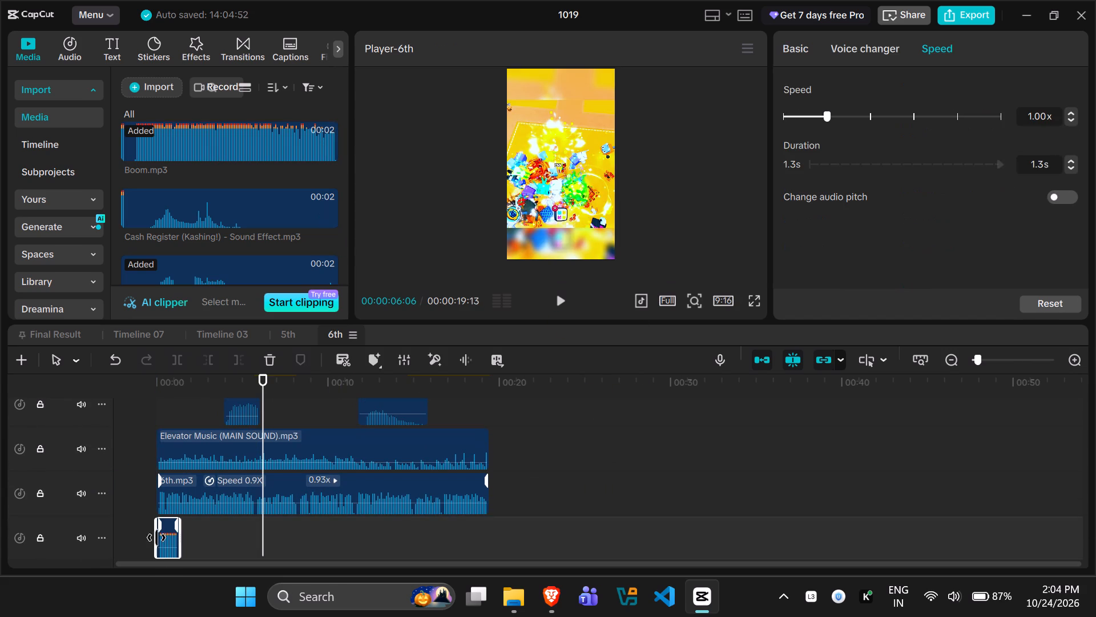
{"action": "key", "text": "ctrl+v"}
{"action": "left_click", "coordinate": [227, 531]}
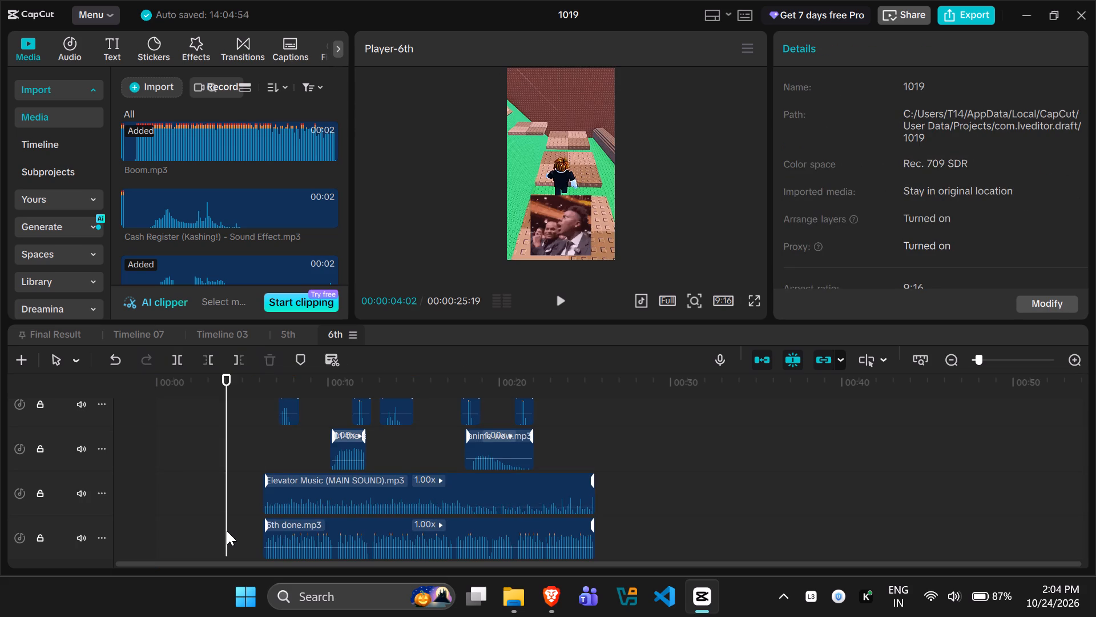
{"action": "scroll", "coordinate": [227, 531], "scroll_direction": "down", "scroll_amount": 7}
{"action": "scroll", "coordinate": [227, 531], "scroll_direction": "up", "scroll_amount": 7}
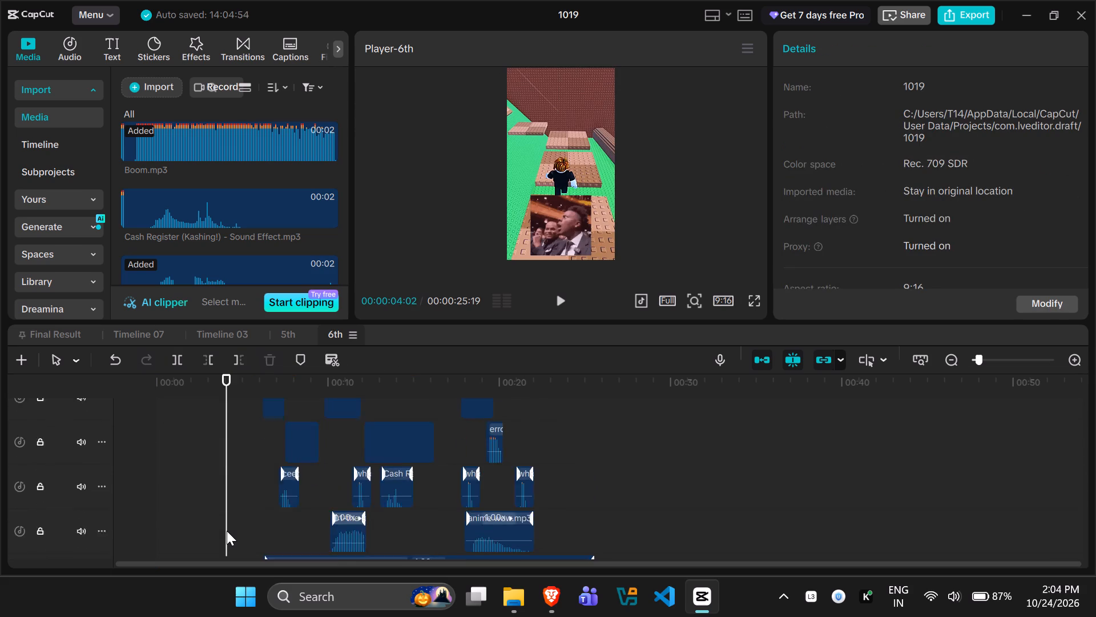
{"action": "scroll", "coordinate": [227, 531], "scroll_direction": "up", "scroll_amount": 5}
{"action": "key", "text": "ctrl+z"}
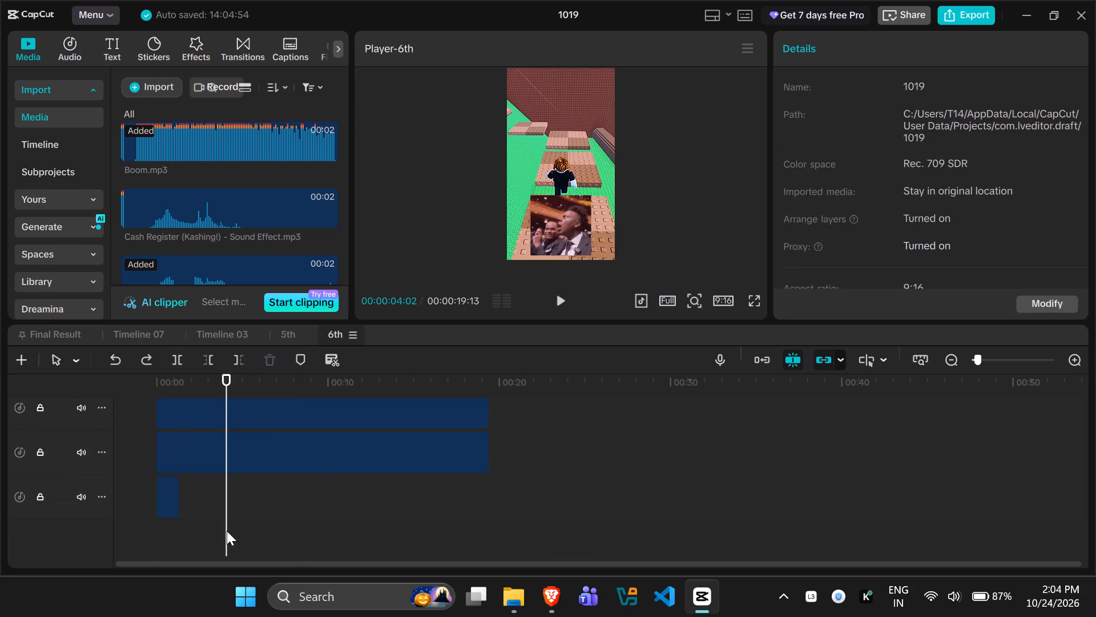
Paste five copies of the Boom.mp3 clip on its track, at about 3.4, 6, 9, 13 and 17.8 s.
{"action": "left_click", "coordinate": [172, 495]}
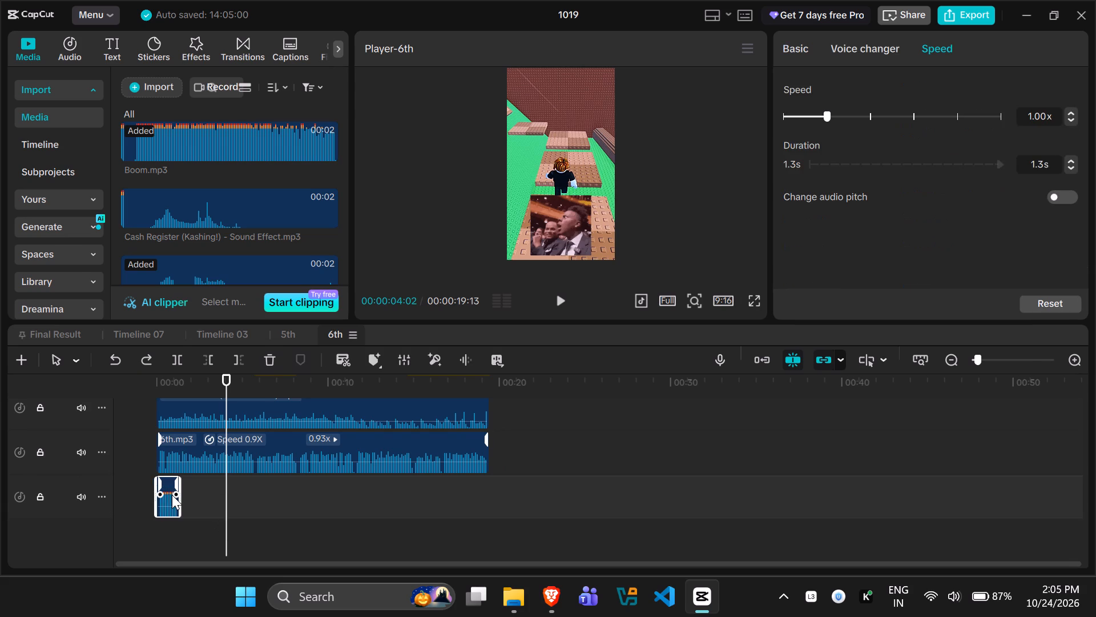
{"action": "key", "text": "ctrl+c"}
{"action": "left_click", "coordinate": [232, 496]}
{"action": "left_click_drag", "start_coordinate": [232, 496], "coordinate": [215, 497]}
{"action": "key", "text": "ctrl+v"}
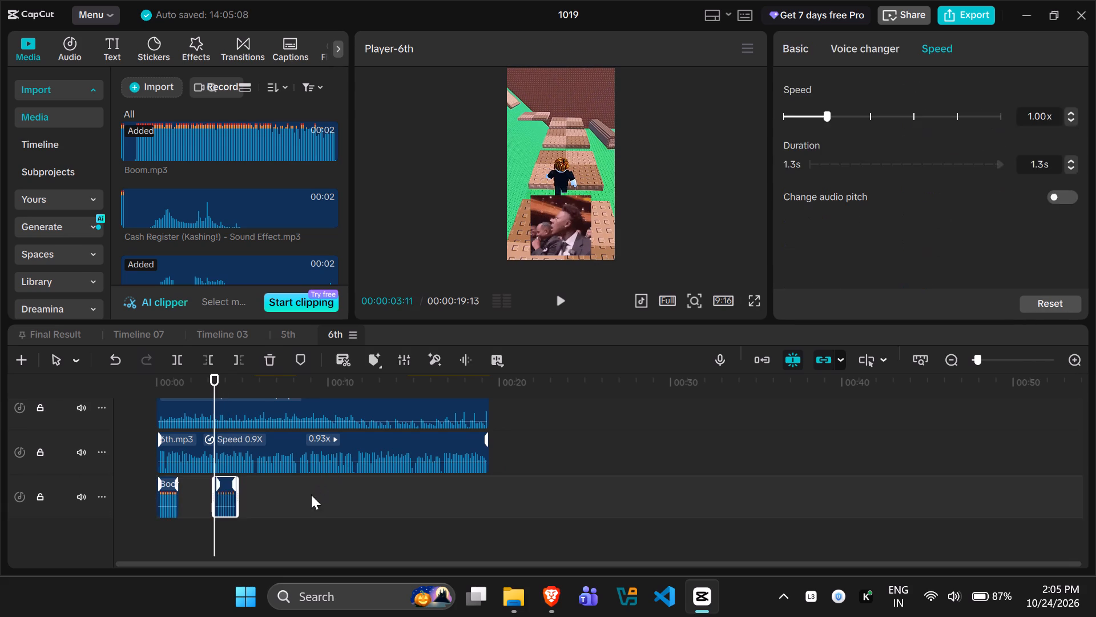
{"action": "left_click", "coordinate": [309, 497]}
{"action": "key", "text": "ctrl+v"}
{"action": "left_click", "coordinate": [380, 494]}
{"action": "key", "text": "ctrl+v"}
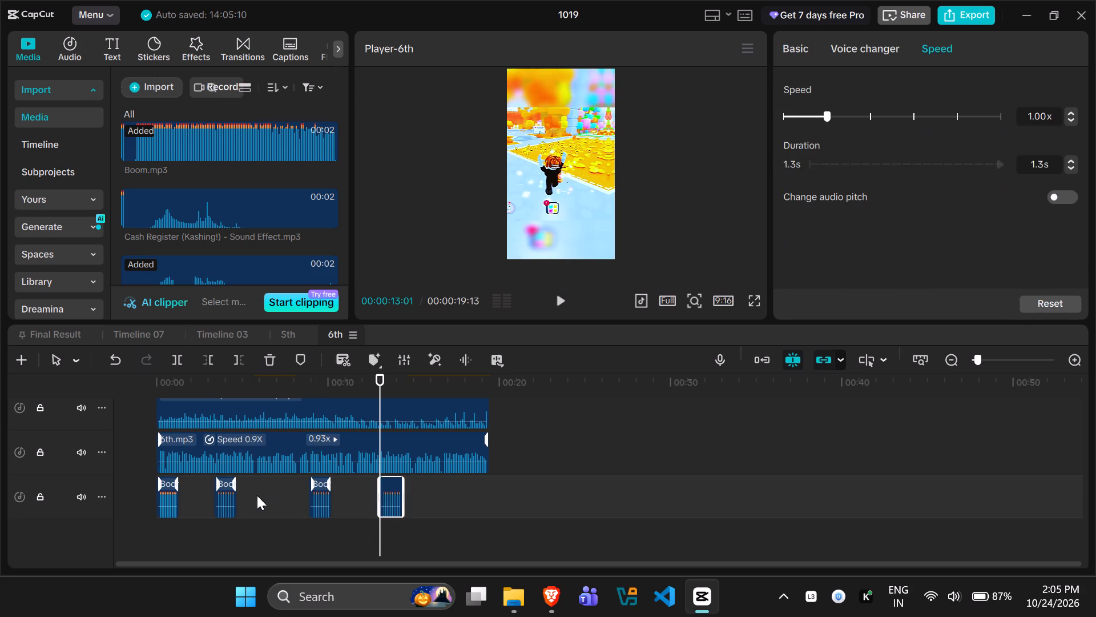
{"action": "left_click", "coordinate": [261, 495]}
{"action": "key", "text": "ctrl+v"}
{"action": "left_click", "coordinate": [462, 486]}
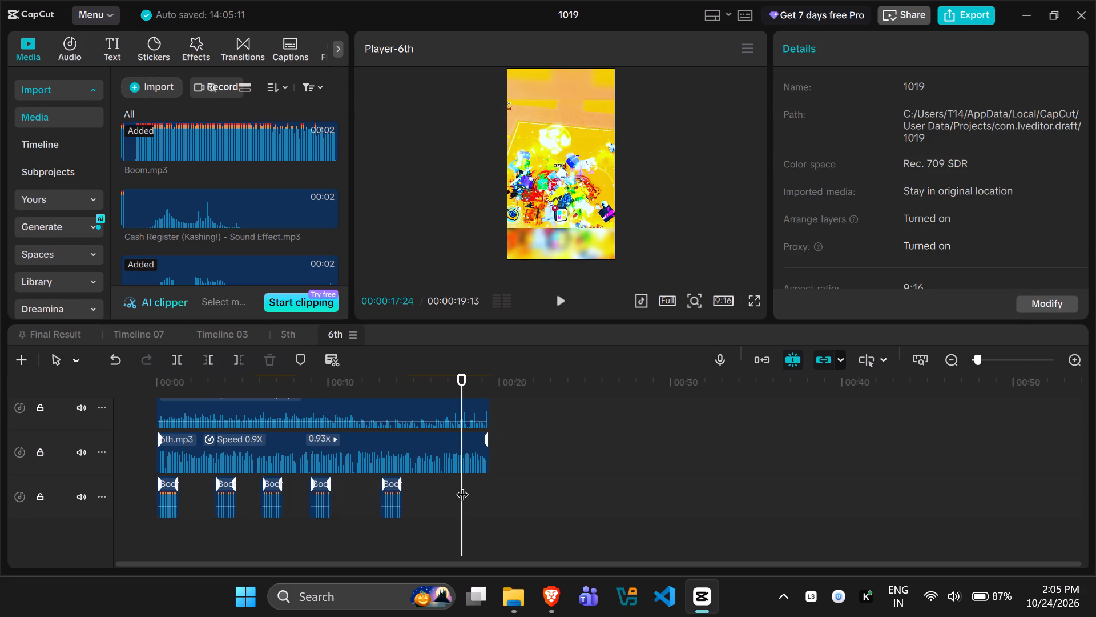
{"action": "key", "text": "ctrl+v"}
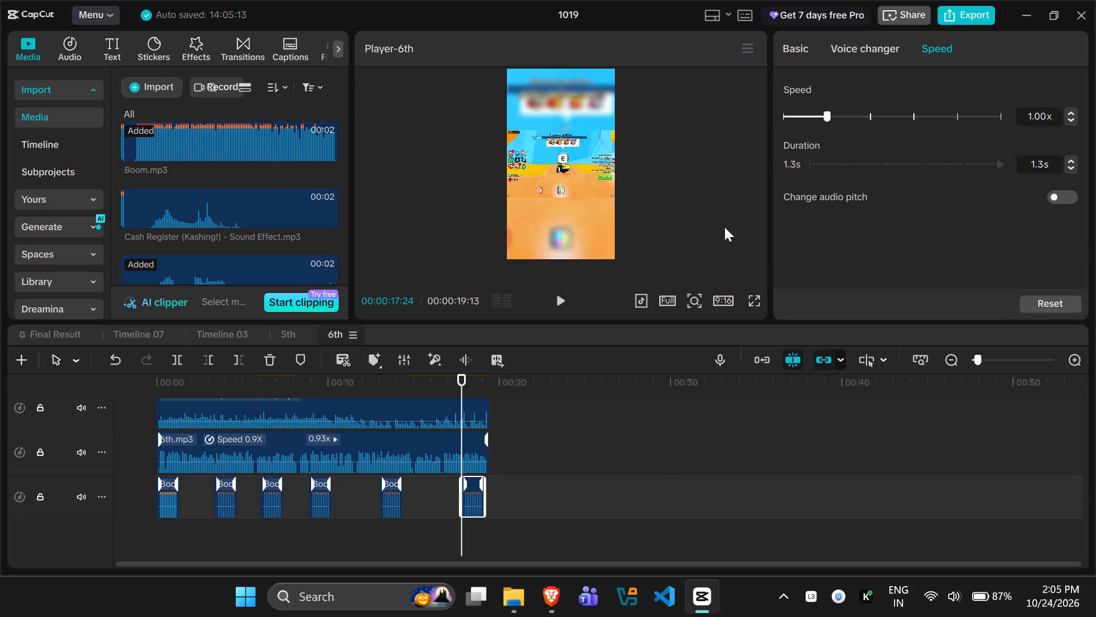
Raise the volume of the 6th.mp3 voice-over clip to 4.4 dB.
{"action": "left_click", "coordinate": [373, 446]}
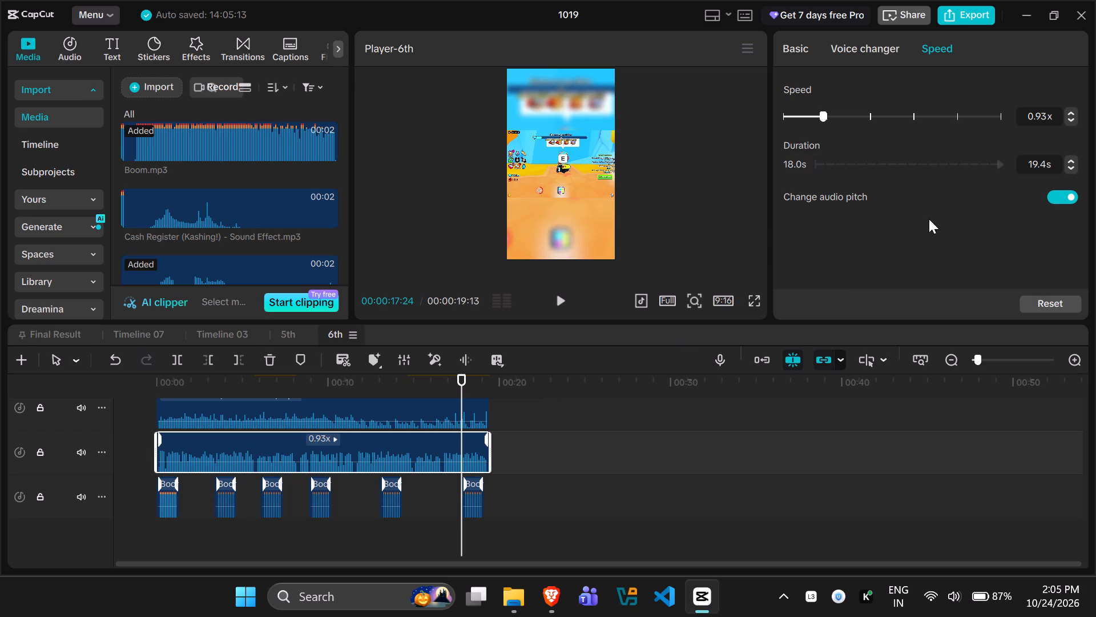
{"action": "left_click", "coordinate": [789, 50]}
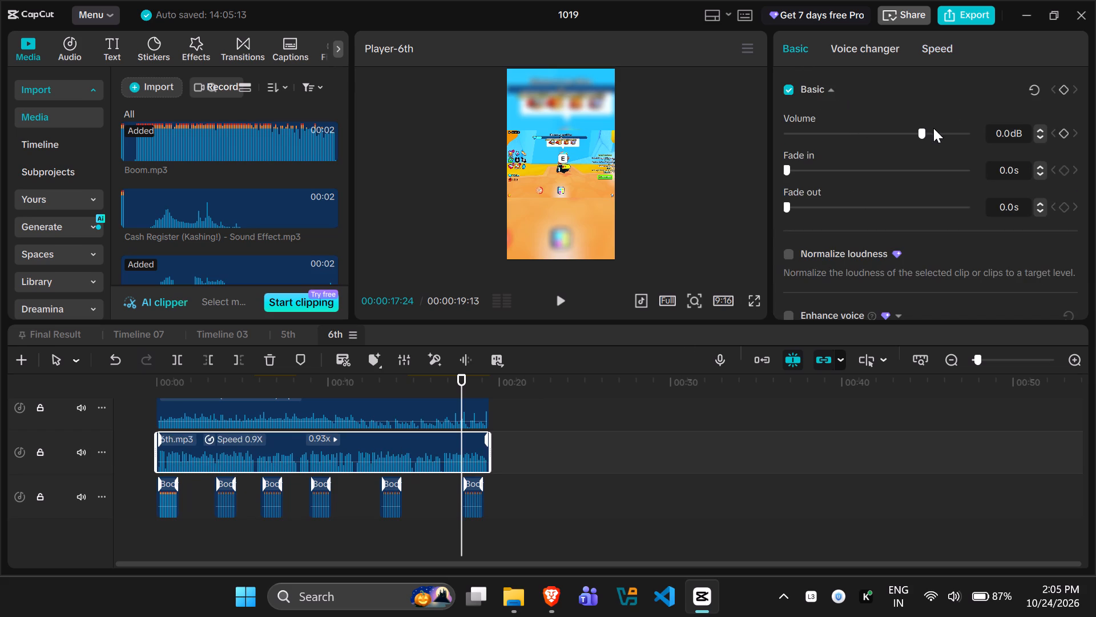
{"action": "left_click", "coordinate": [928, 131]}
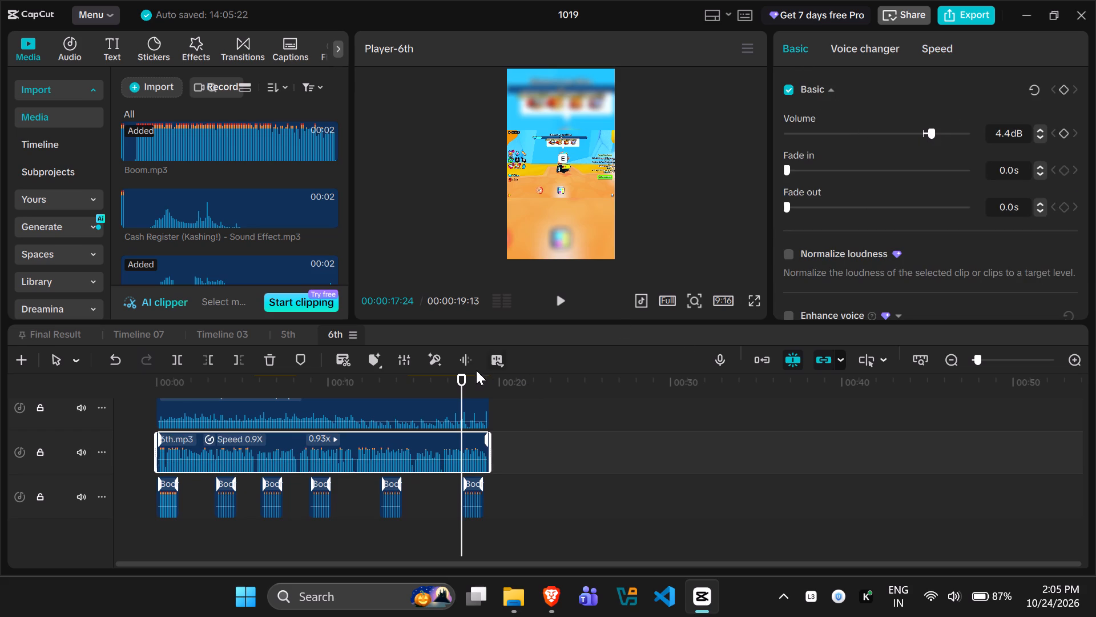
Preview the 6th timeline from the start to about 8 s to check the voice-over with the Boom sounds.
{"action": "left_click_drag", "start_coordinate": [460, 380], "coordinate": [84, 434]}
{"action": "key", "text": "space"}
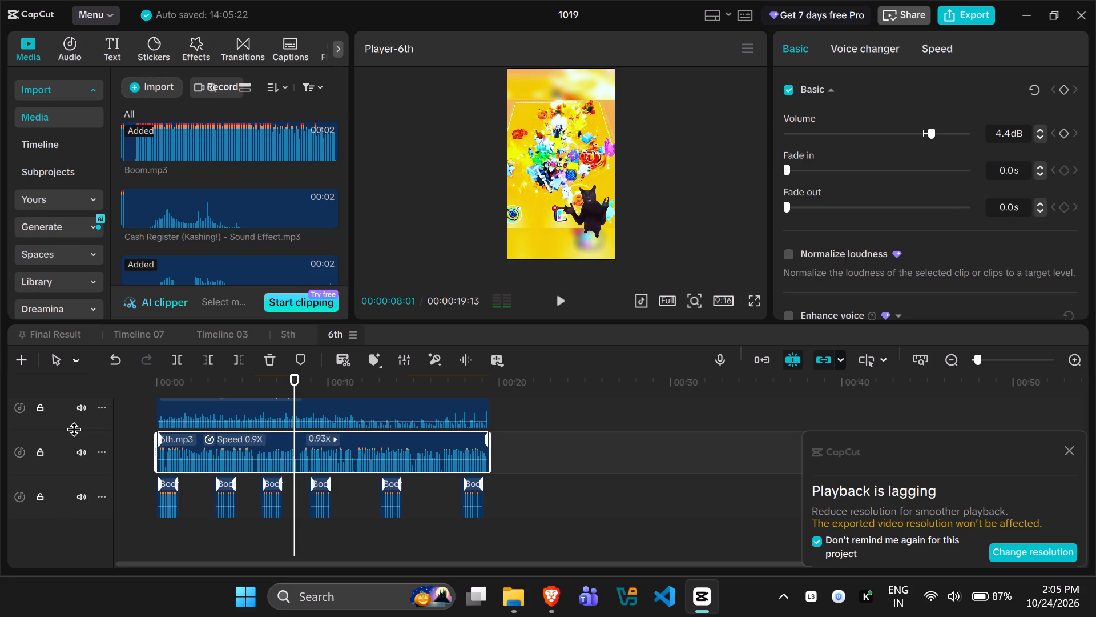
{"action": "left_click_drag", "start_coordinate": [1063, 444], "coordinate": [1062, 451]}
{"action": "left_click", "coordinate": [1063, 451]}
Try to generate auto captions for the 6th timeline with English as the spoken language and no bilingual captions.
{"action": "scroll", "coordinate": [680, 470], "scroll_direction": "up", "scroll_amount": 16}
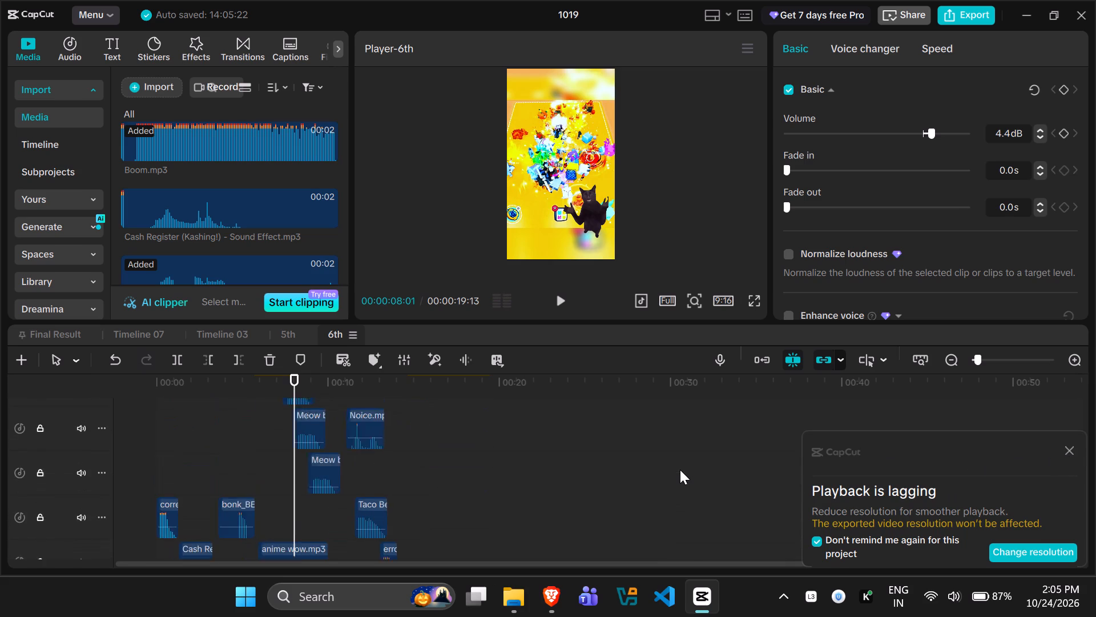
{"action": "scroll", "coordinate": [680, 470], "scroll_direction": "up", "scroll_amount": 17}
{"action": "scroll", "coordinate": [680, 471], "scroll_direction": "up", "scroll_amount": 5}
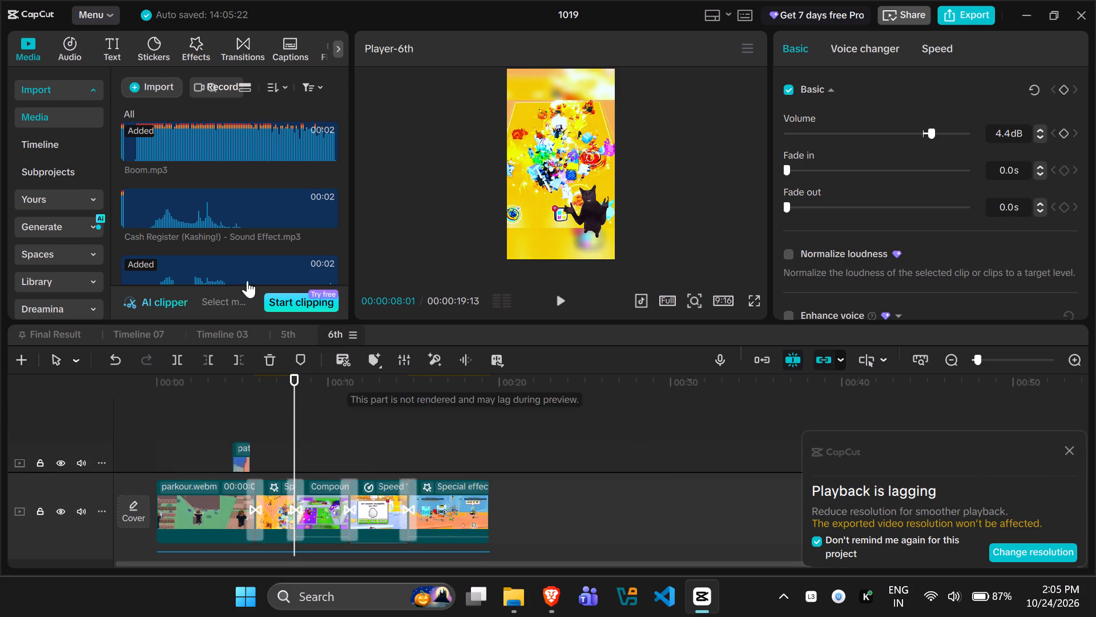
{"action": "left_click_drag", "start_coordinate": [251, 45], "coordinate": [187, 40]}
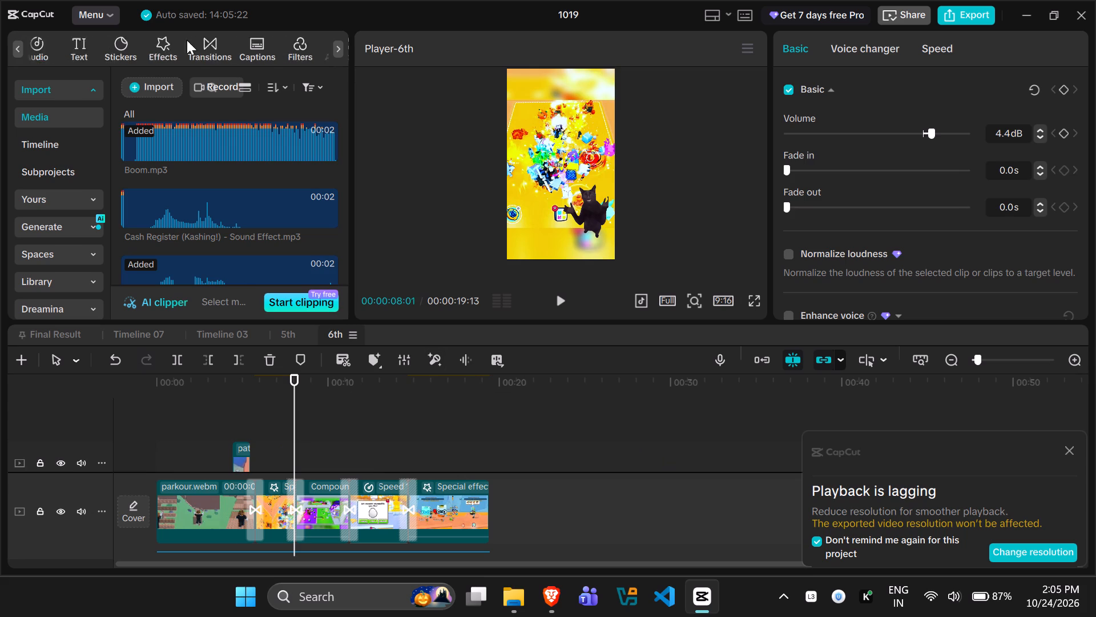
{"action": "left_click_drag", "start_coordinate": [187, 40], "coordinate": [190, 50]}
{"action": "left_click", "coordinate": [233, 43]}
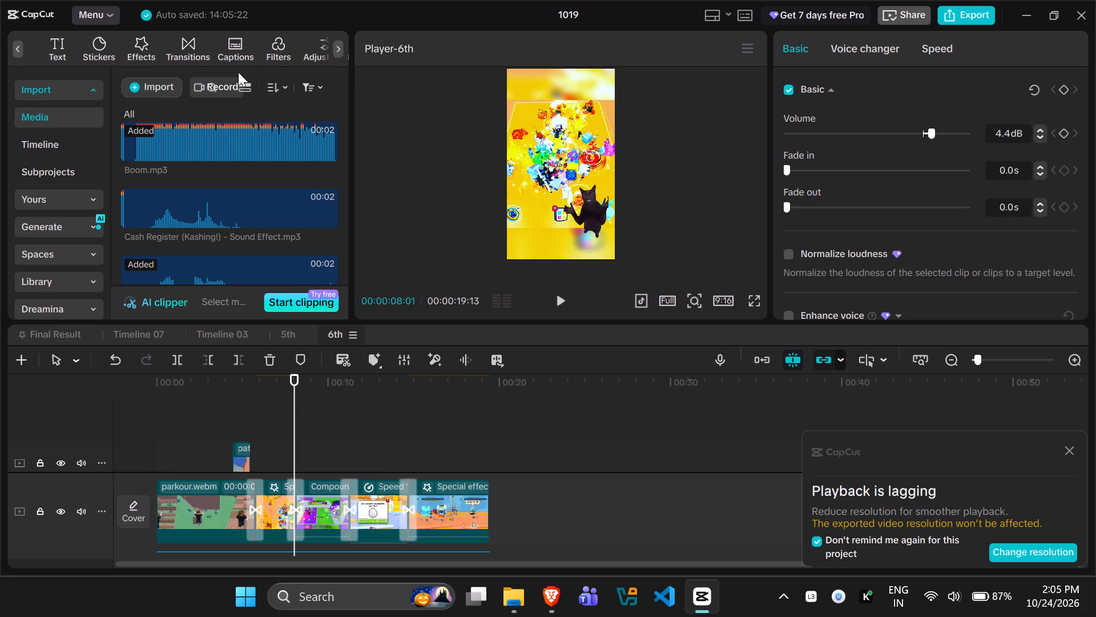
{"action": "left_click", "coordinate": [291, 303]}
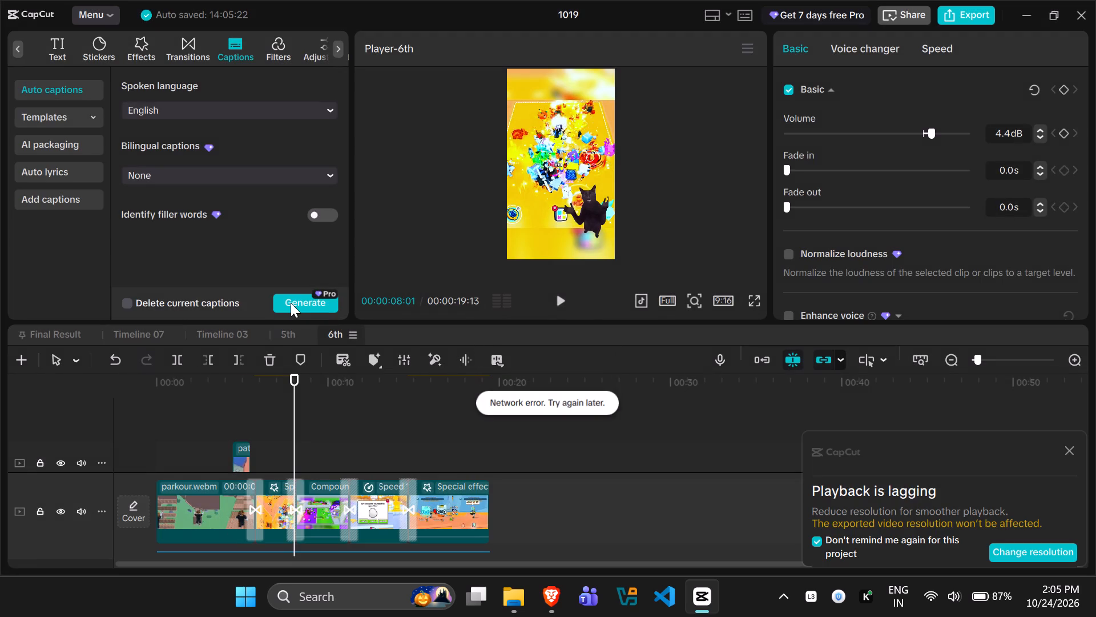
Close the CapCut project window.
{"action": "left_click", "coordinate": [1070, 14]}
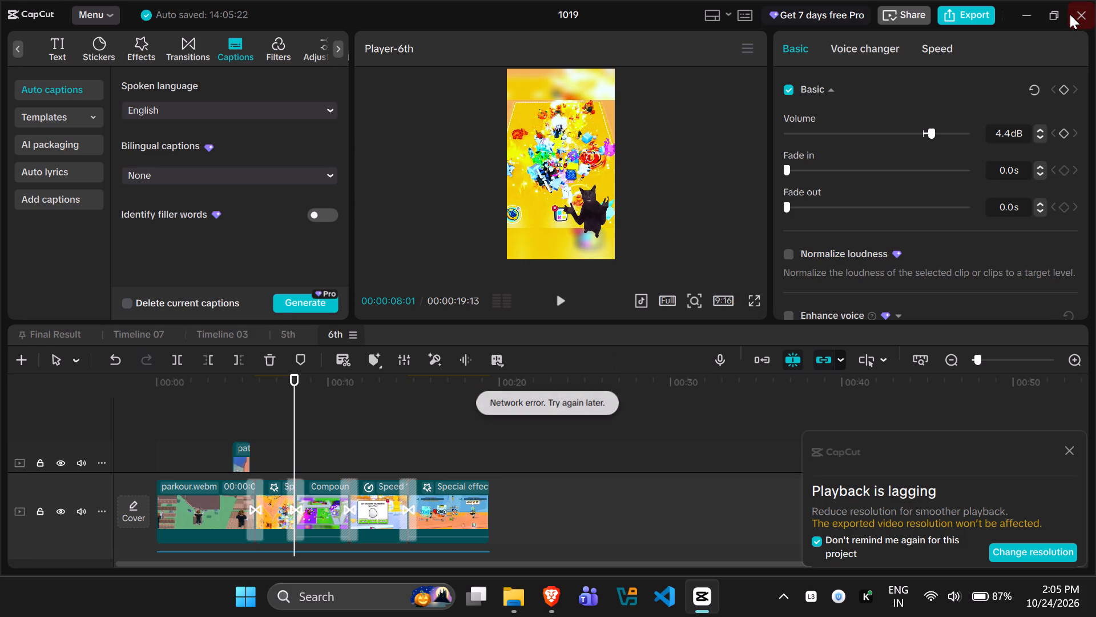
Dismiss the playback-lag notice and close CapCut completely, including its home window.
{"action": "left_click", "coordinate": [1066, 453]}
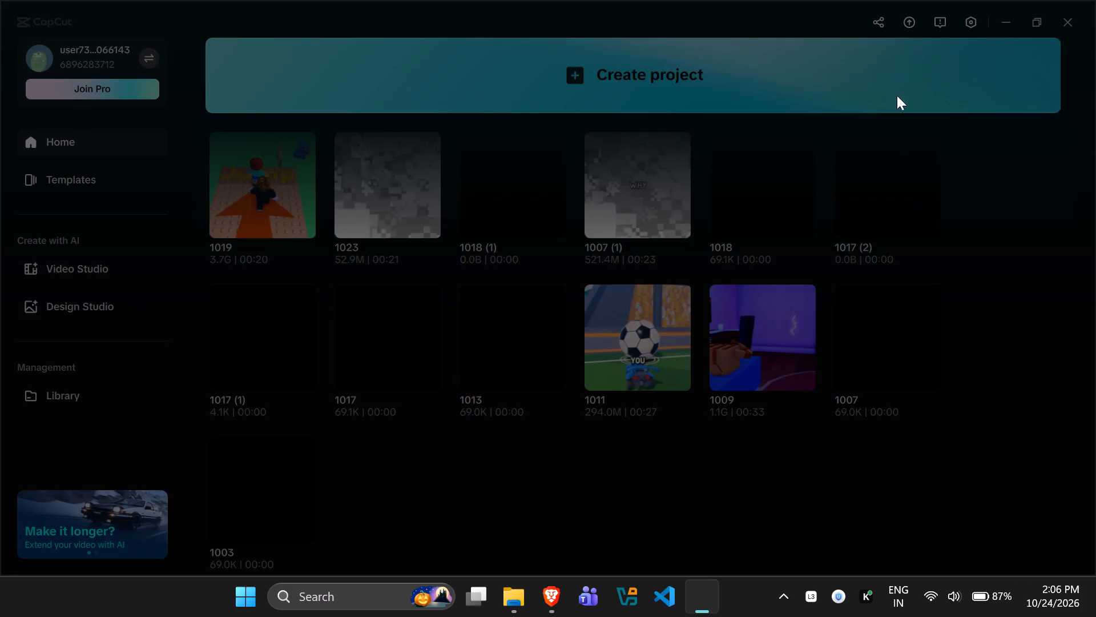
{"action": "left_click", "coordinate": [1070, 21]}
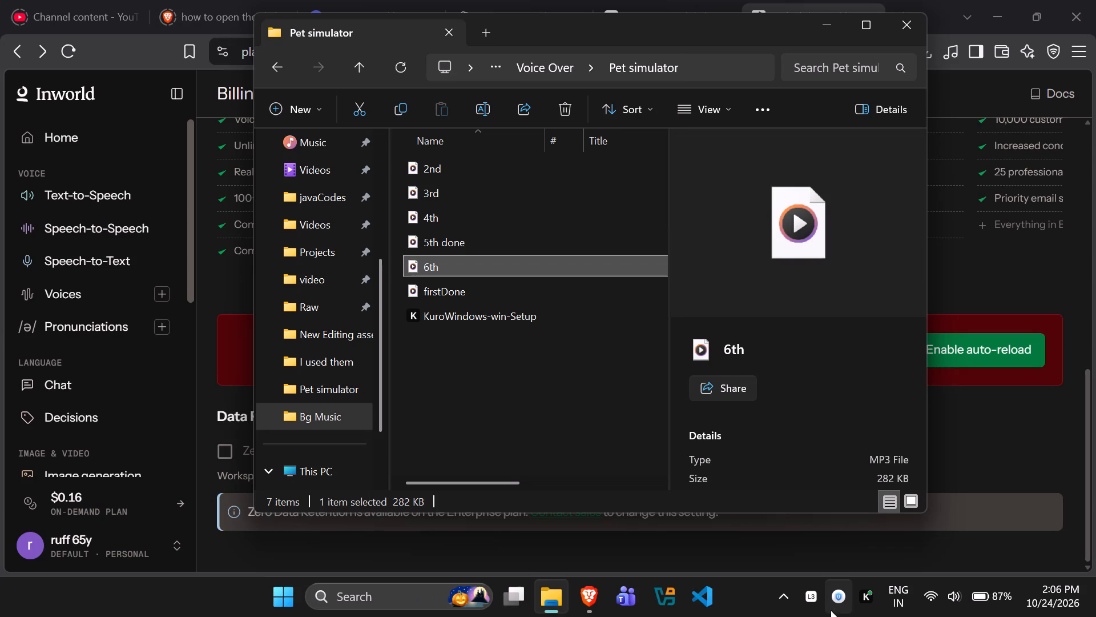
Switch to Urban VPN and start a VPN connection to the United States.
{"action": "left_click", "coordinate": [838, 606]}
{"action": "left_click", "coordinate": [150, 351]}
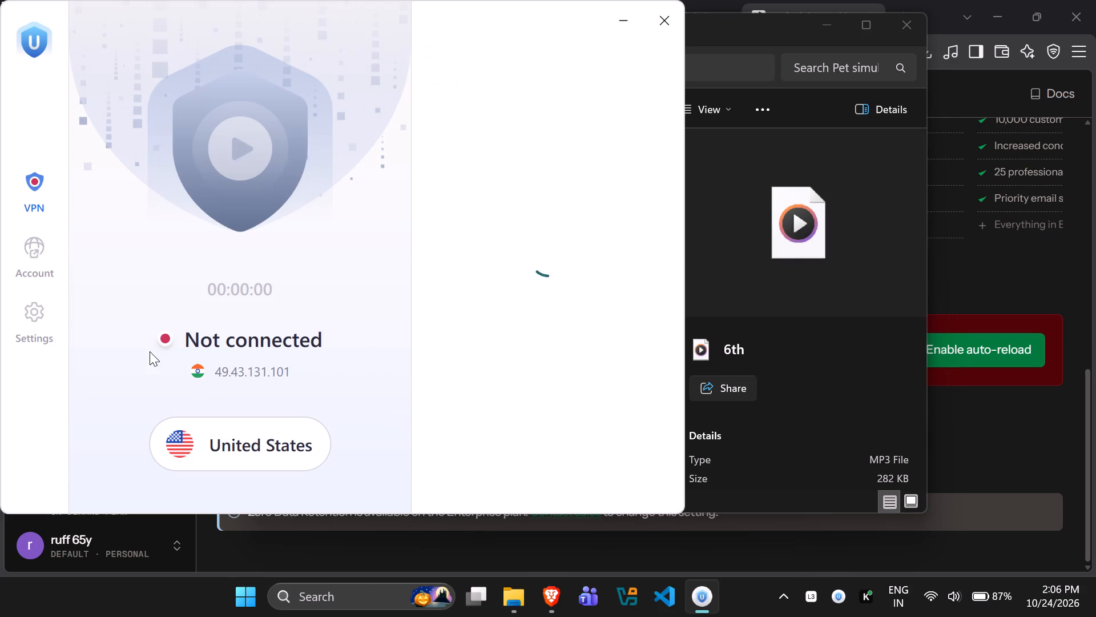
{"action": "left_click", "coordinate": [242, 157]}
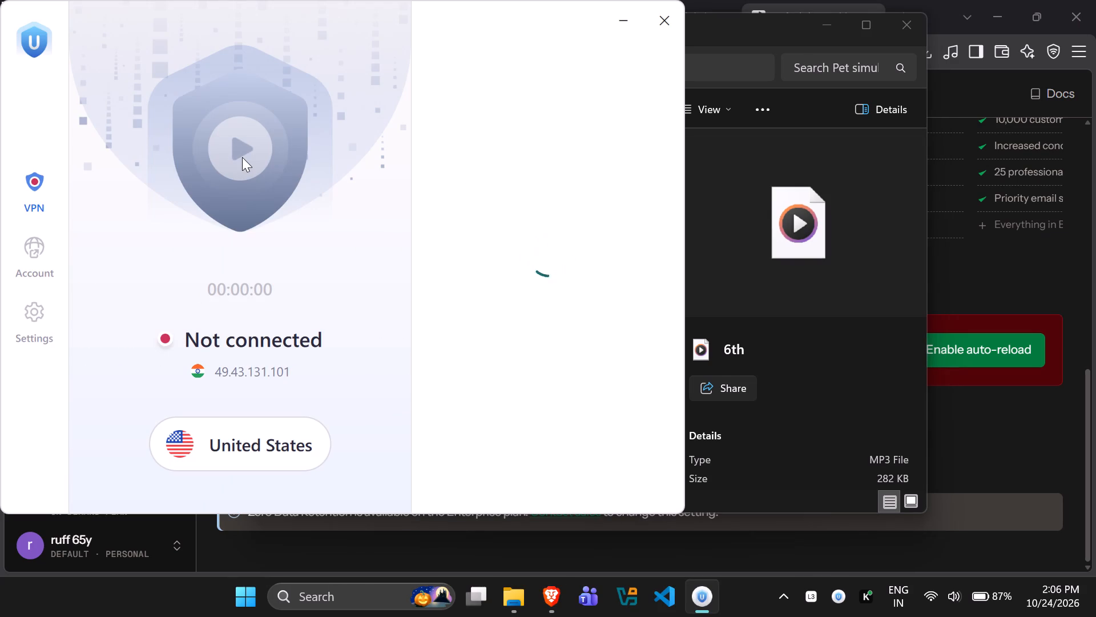
{"action": "left_click", "coordinate": [242, 157]}
{"action": "triple_click", "coordinate": [242, 157]}
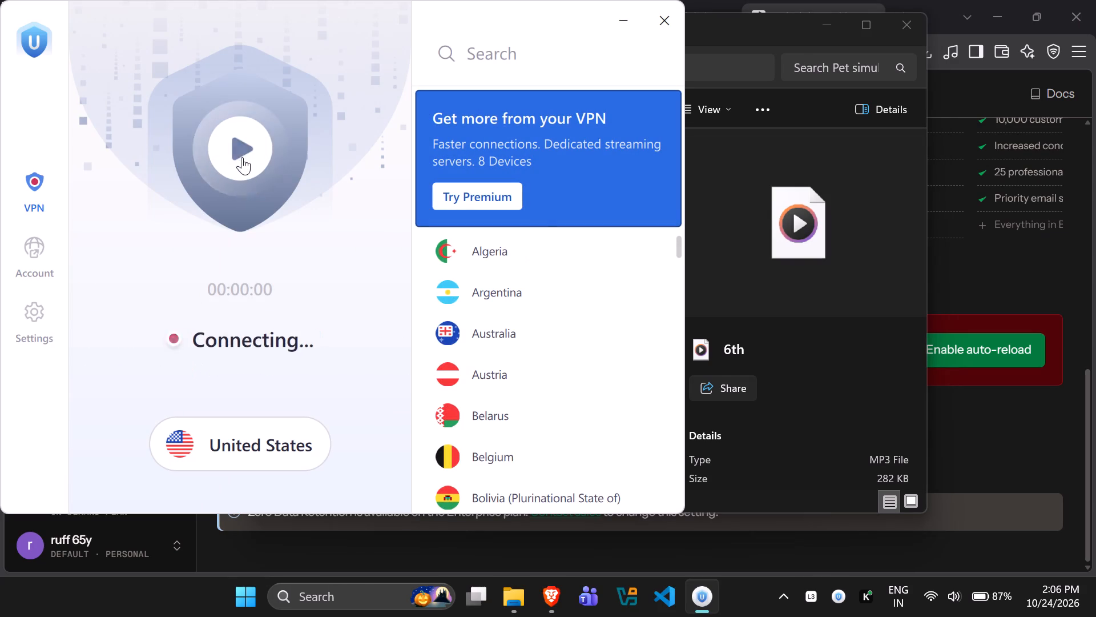
{"action": "left_click", "coordinate": [242, 157]}
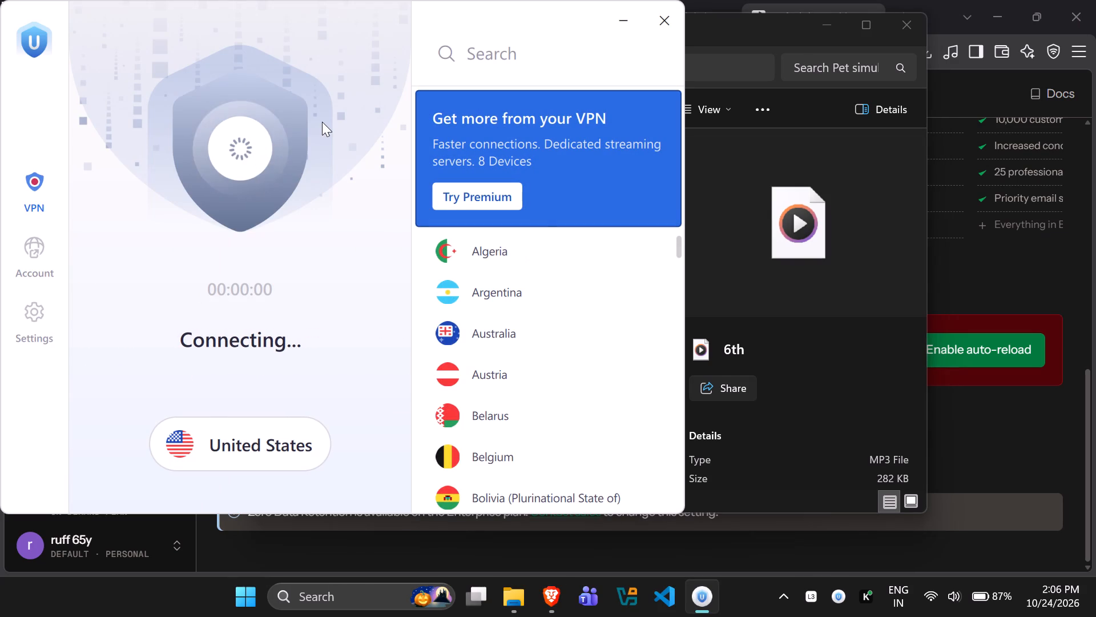
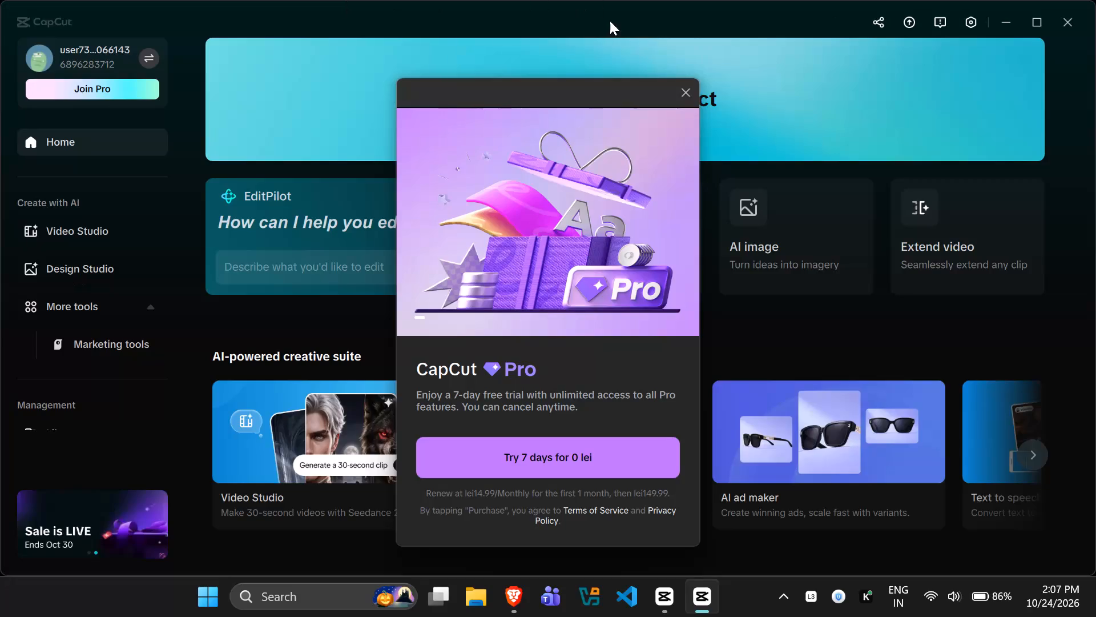
Dismiss the Pro trial offer, close CapCut again and relaunch it from the desktop.
{"action": "left_click", "coordinate": [690, 93]}
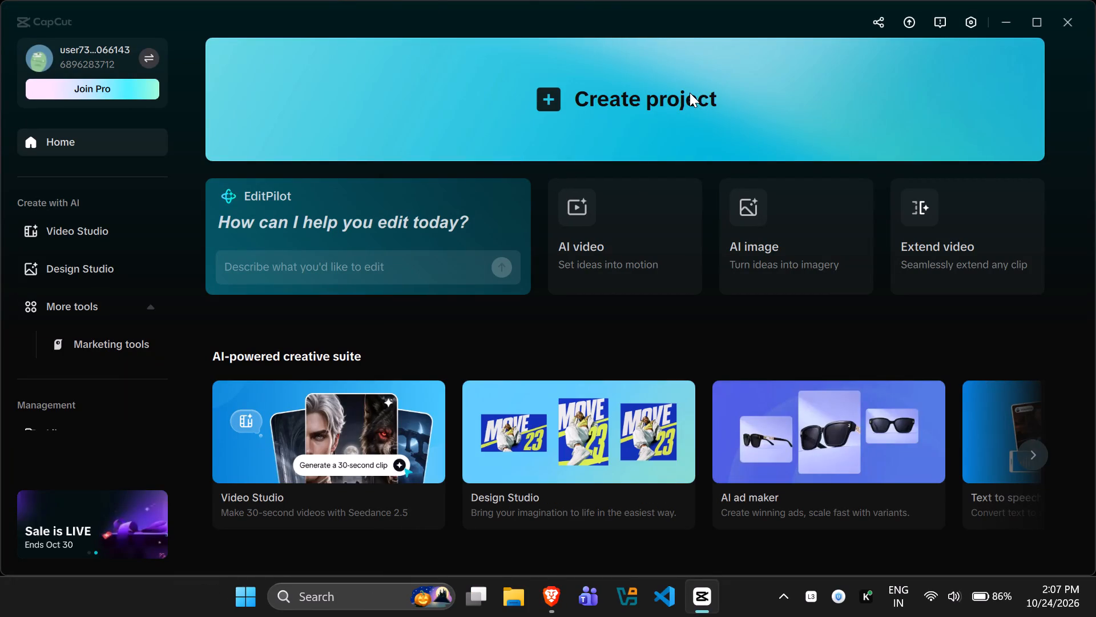
{"action": "scroll", "coordinate": [466, 503], "scroll_direction": "down", "scroll_amount": 6}
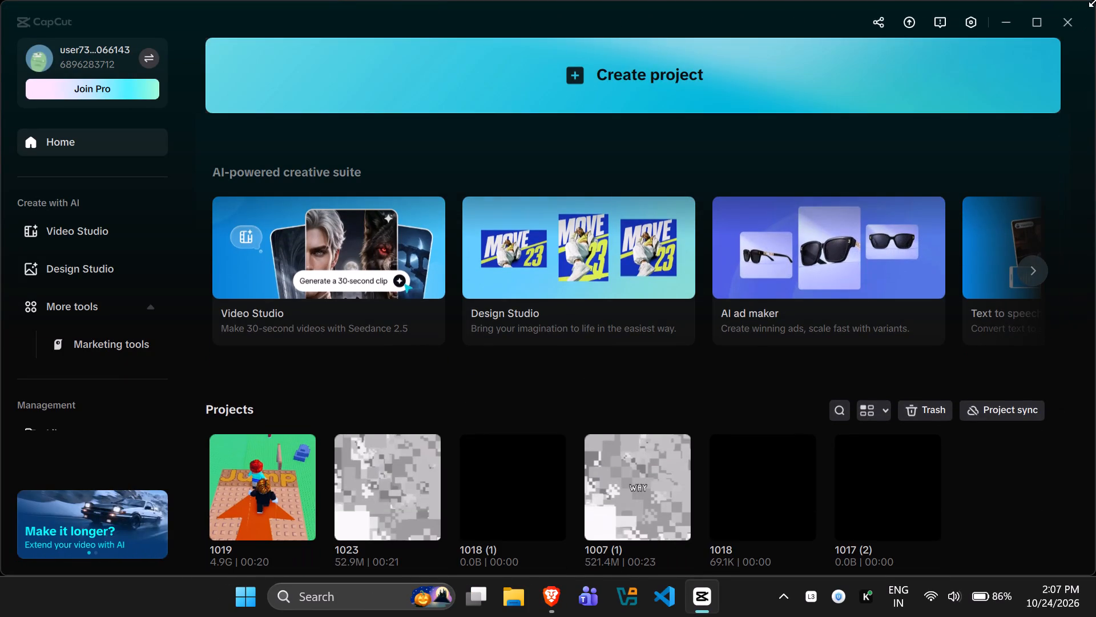
{"action": "left_click", "coordinate": [1072, 20]}
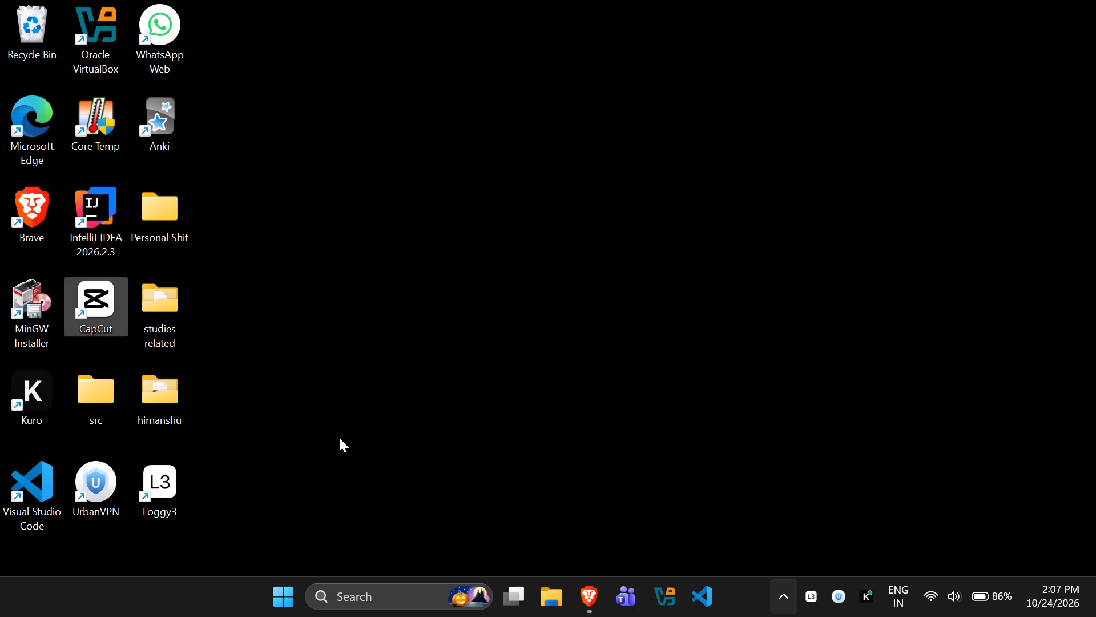
{"action": "double_click", "coordinate": [91, 294]}
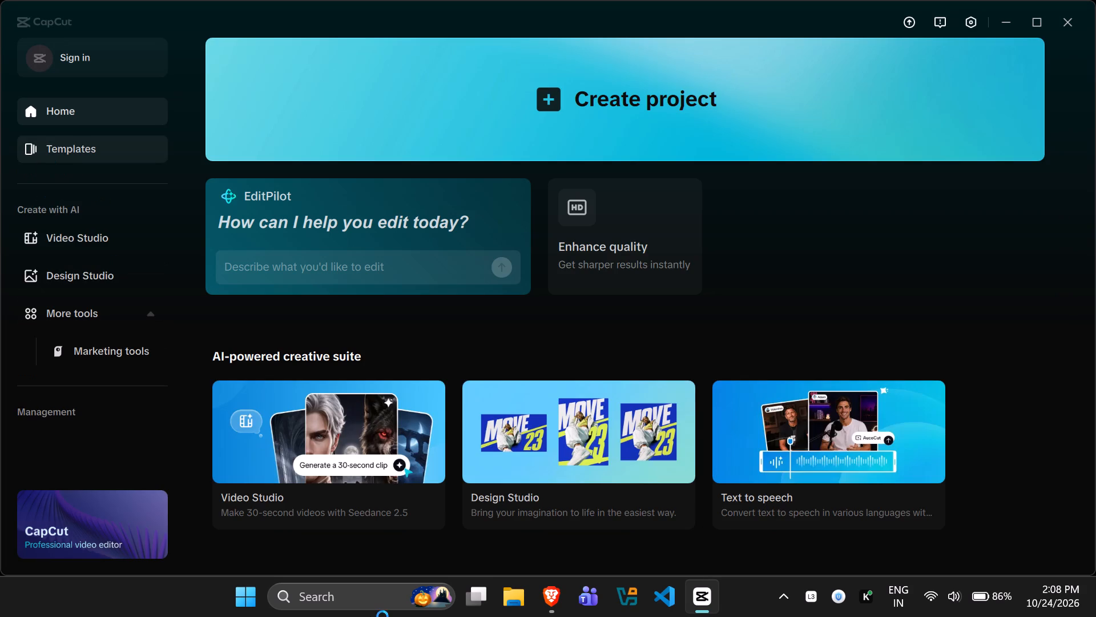
Open project 1019 and switch to its 6th timeline.
{"action": "scroll", "coordinate": [354, 335], "scroll_direction": "down", "scroll_amount": 11}
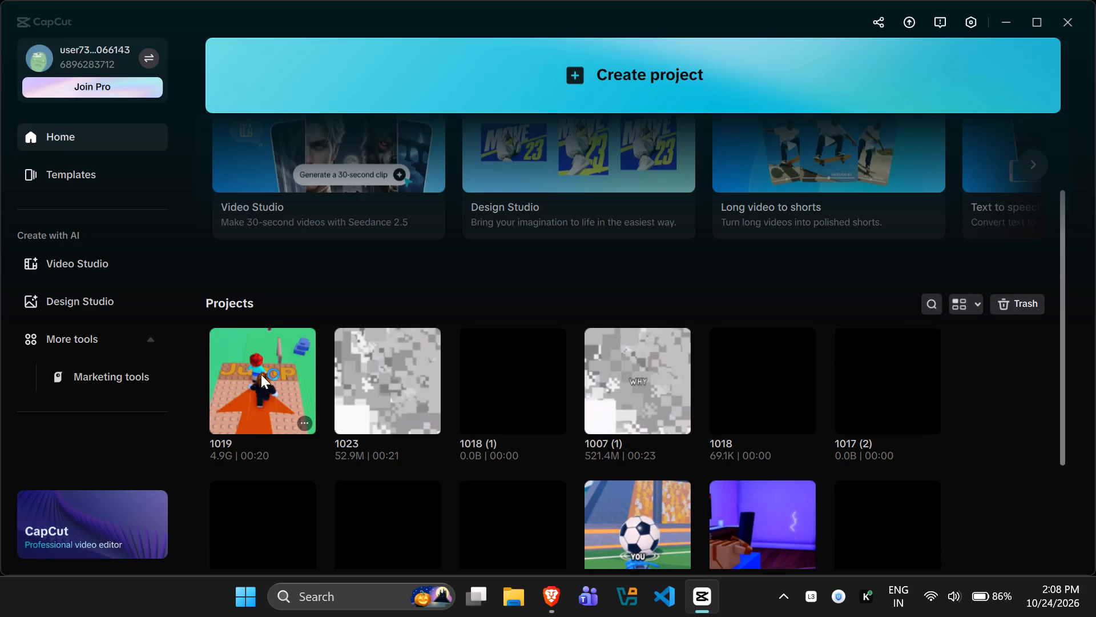
{"action": "left_click", "coordinate": [261, 374]}
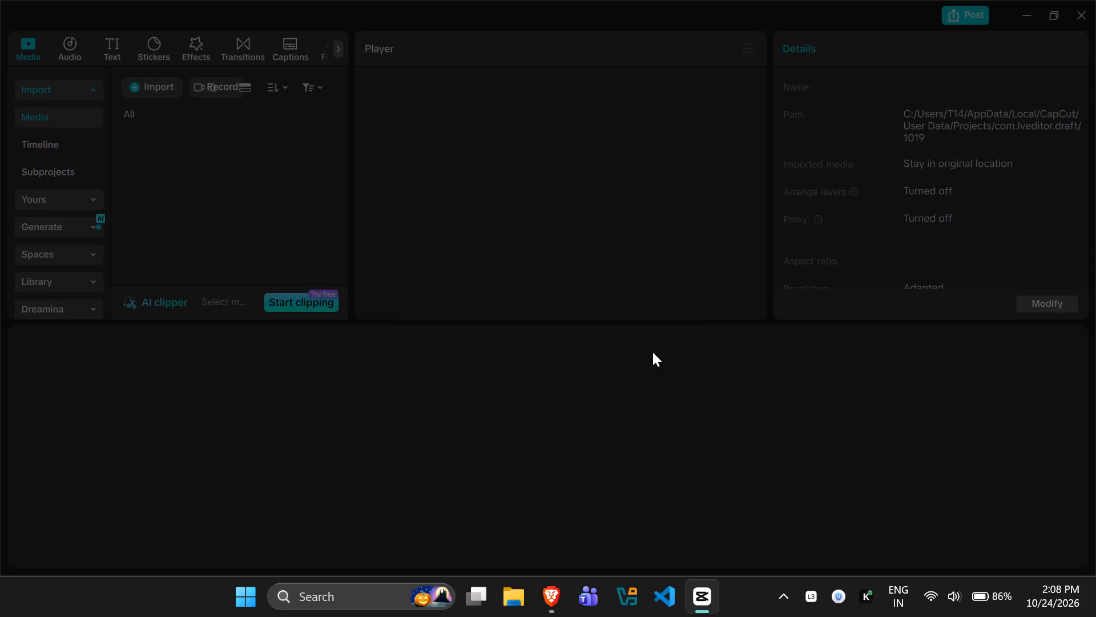
{"action": "scroll", "coordinate": [653, 352], "scroll_direction": "down", "scroll_amount": 1}
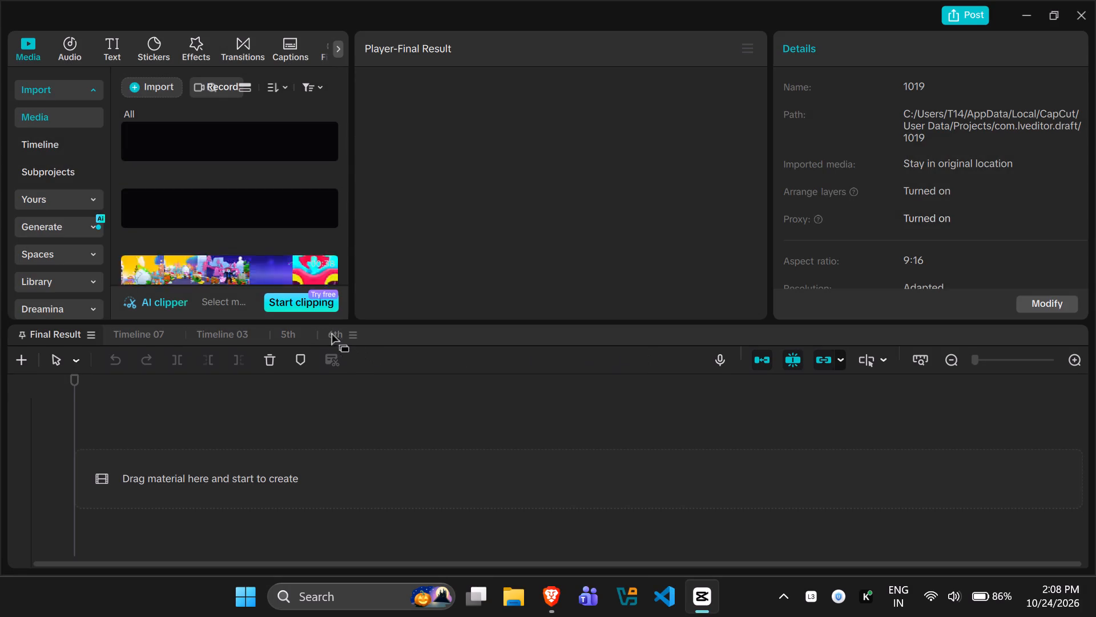
{"action": "left_click", "coordinate": [331, 331]}
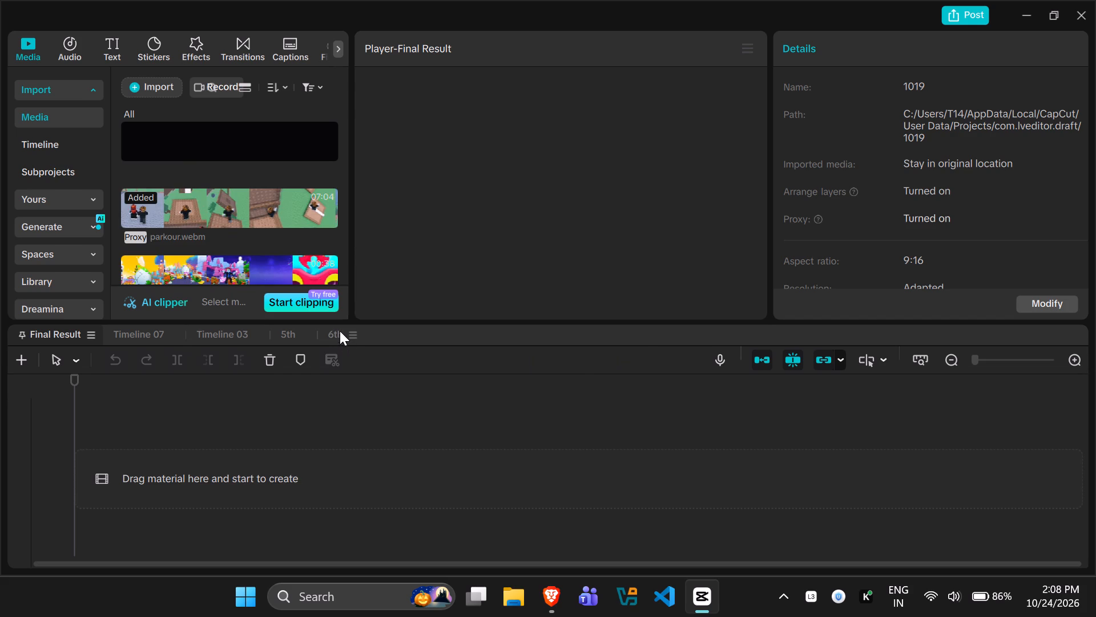
{"action": "left_click", "coordinate": [340, 331]}
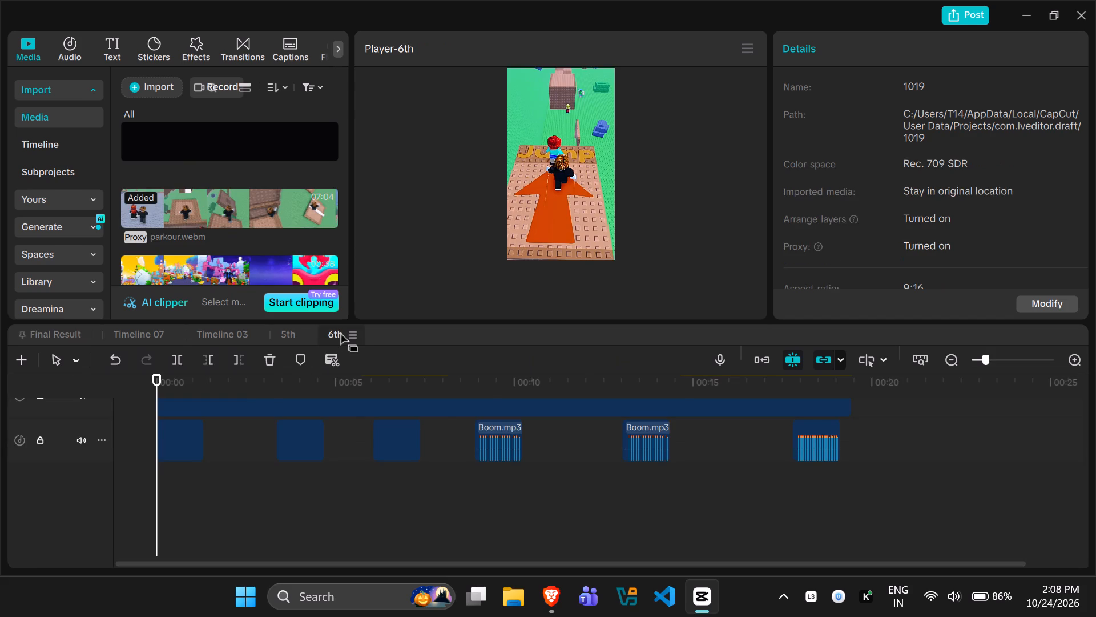
Generate auto captions for the 6th timeline with English as spoken language, no bilingual captions and auto highlight keywords on.
{"action": "scroll", "coordinate": [326, 495], "scroll_direction": "up", "scroll_amount": 17}
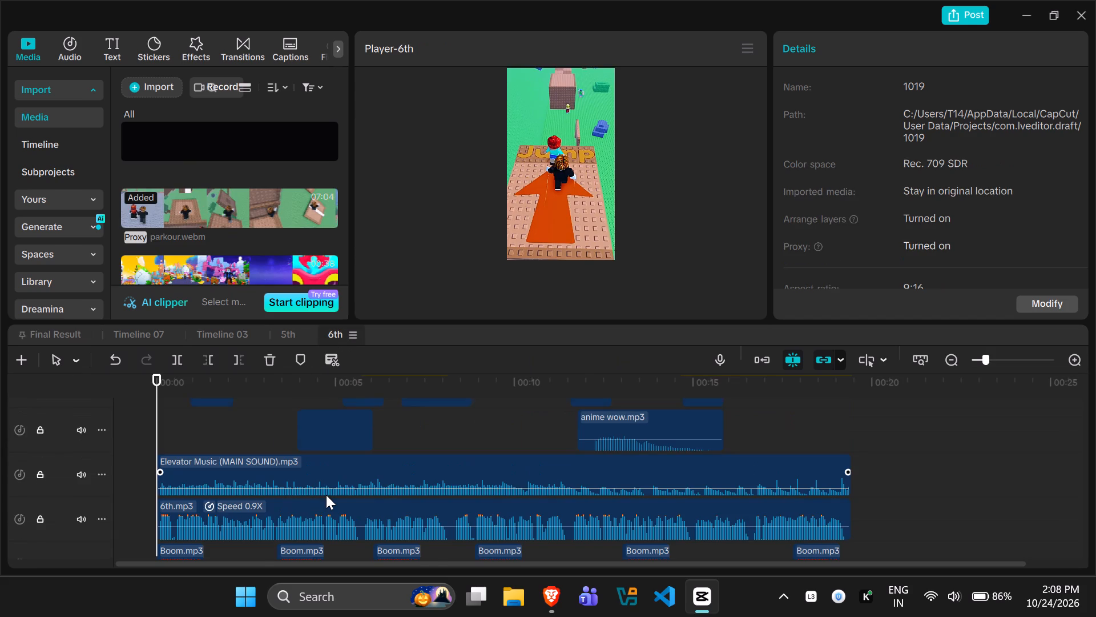
{"action": "left_click", "coordinate": [292, 42]}
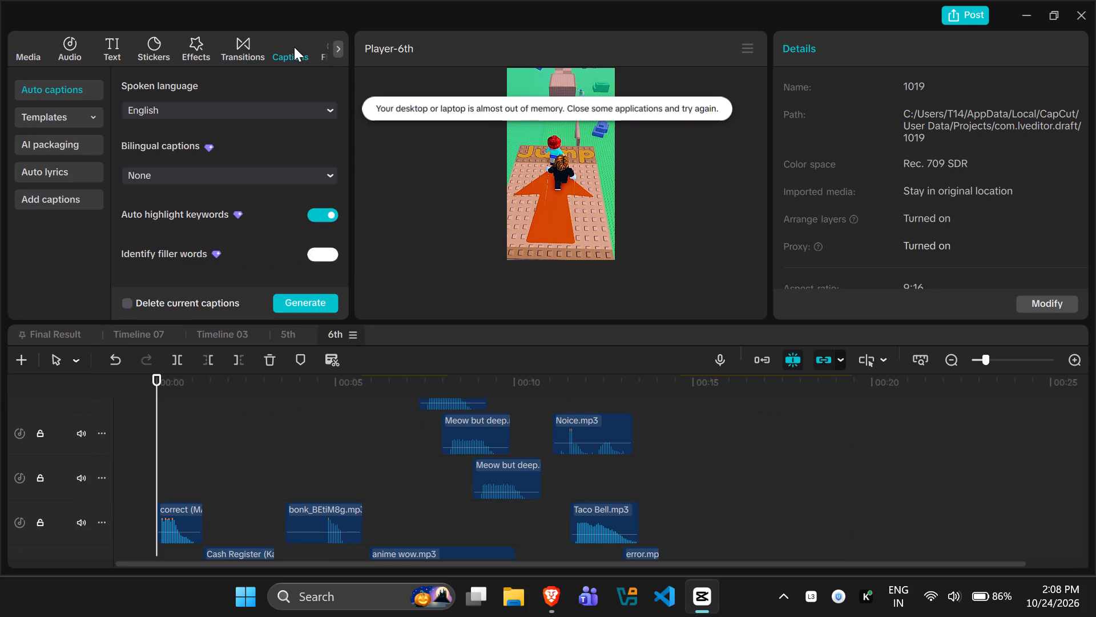
{"action": "left_click", "coordinate": [298, 299]}
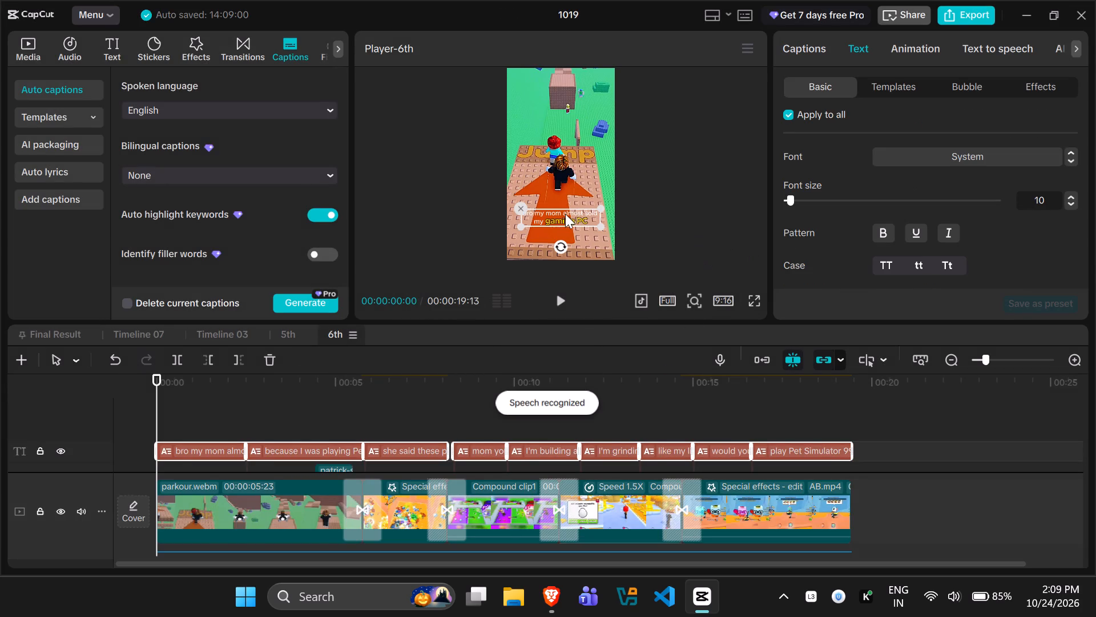
Move the generated captions up to the middle of the video frame.
{"action": "left_click_drag", "start_coordinate": [566, 213], "coordinate": [566, 157]}
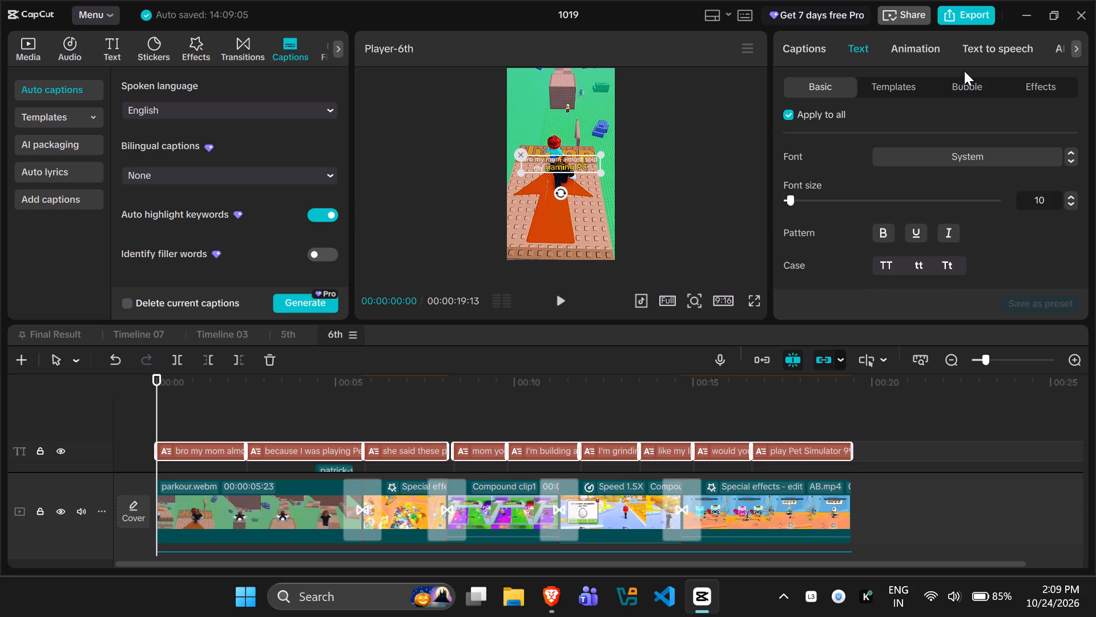
Format all captions in Comic Sans MS Bold with bold pattern, uppercase letters and font size 17.
{"action": "left_click", "coordinate": [963, 149]}
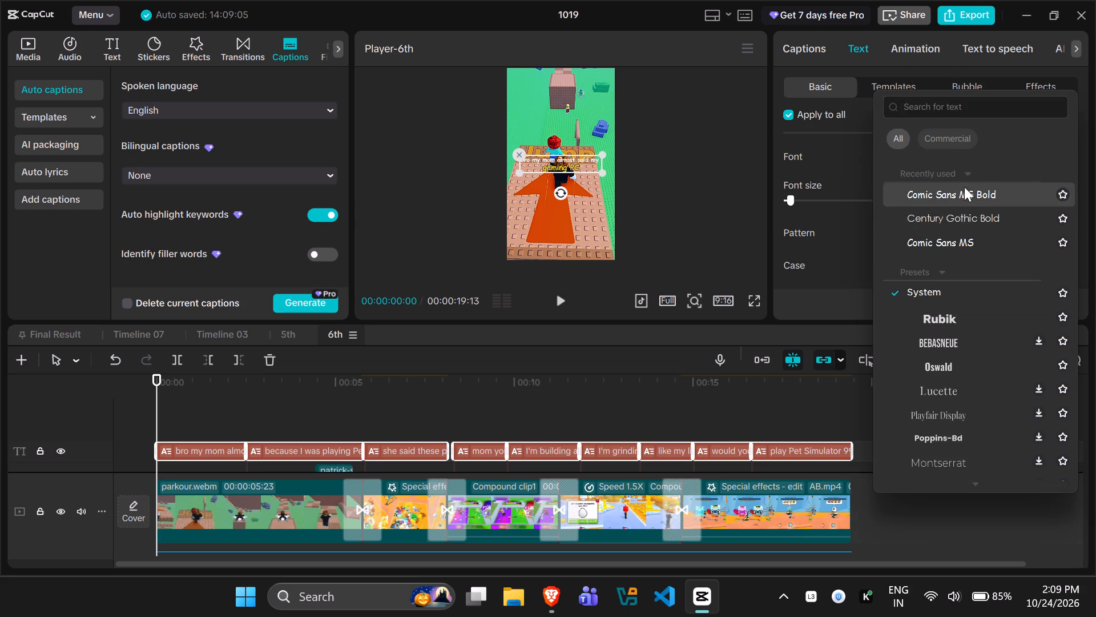
{"action": "left_click", "coordinate": [964, 187]}
{"action": "left_click", "coordinate": [885, 229]}
{"action": "left_click", "coordinate": [887, 261]}
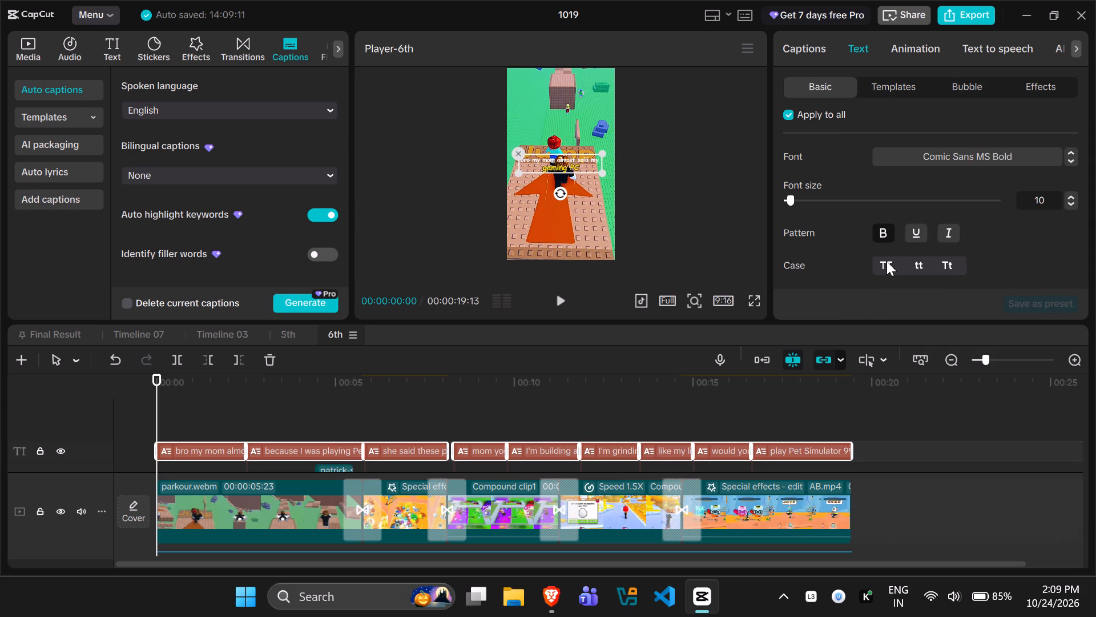
{"action": "left_click", "coordinate": [1051, 198]}
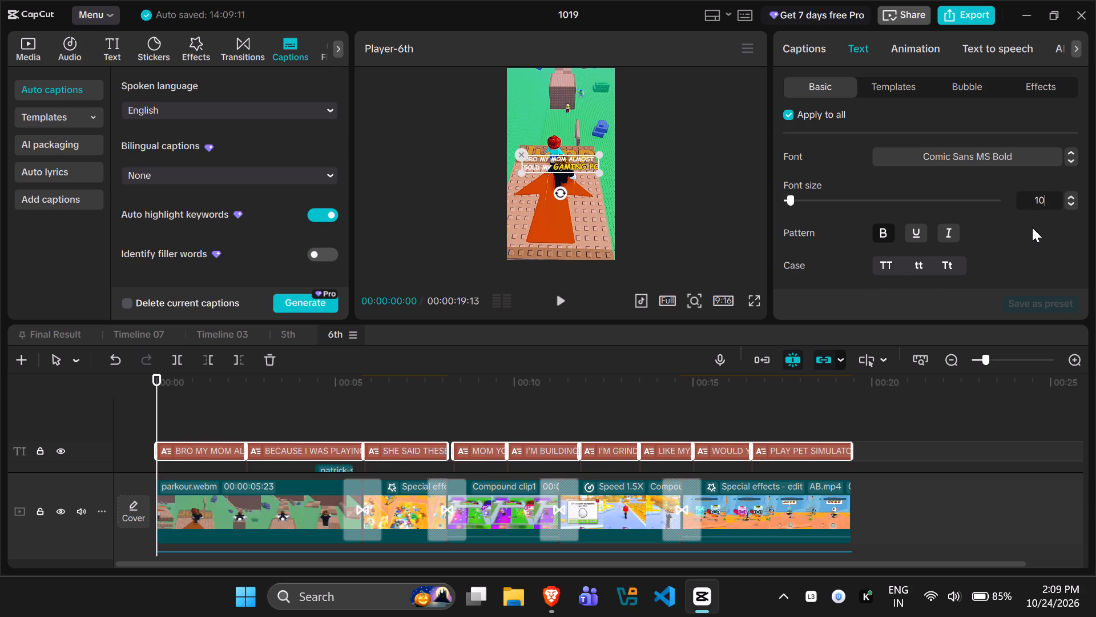
{"action": "key", "text": "BackSpace"}
{"action": "key", "text": "7"}
{"action": "key", "text": "Return"}
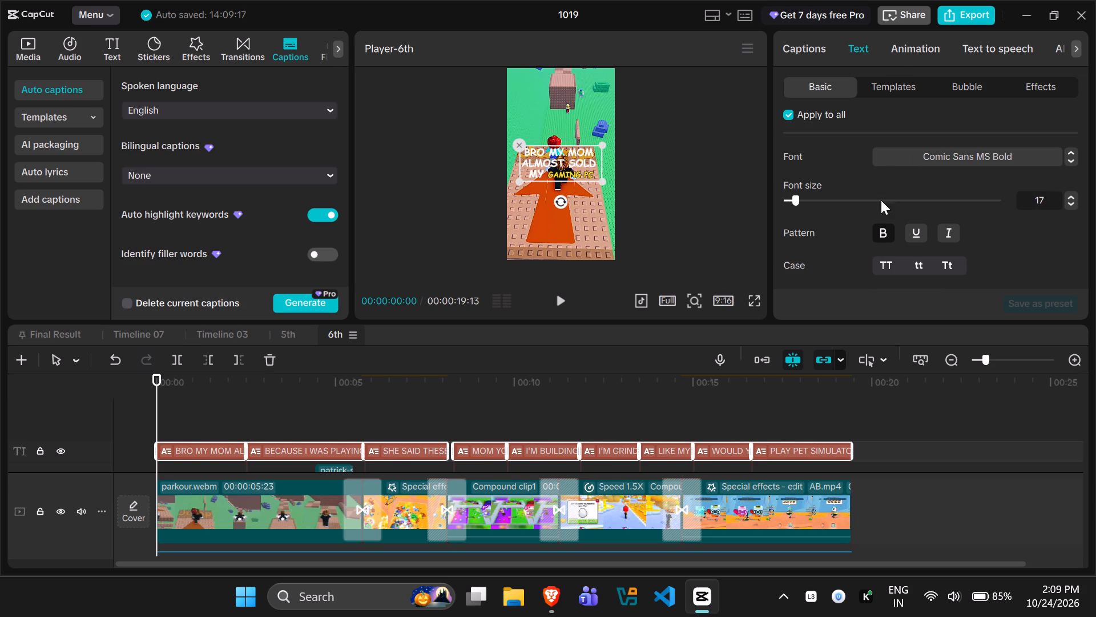
Apply the preset style with white text and black outline to all captions.
{"action": "scroll", "coordinate": [843, 233], "scroll_direction": "down", "scroll_amount": 1}
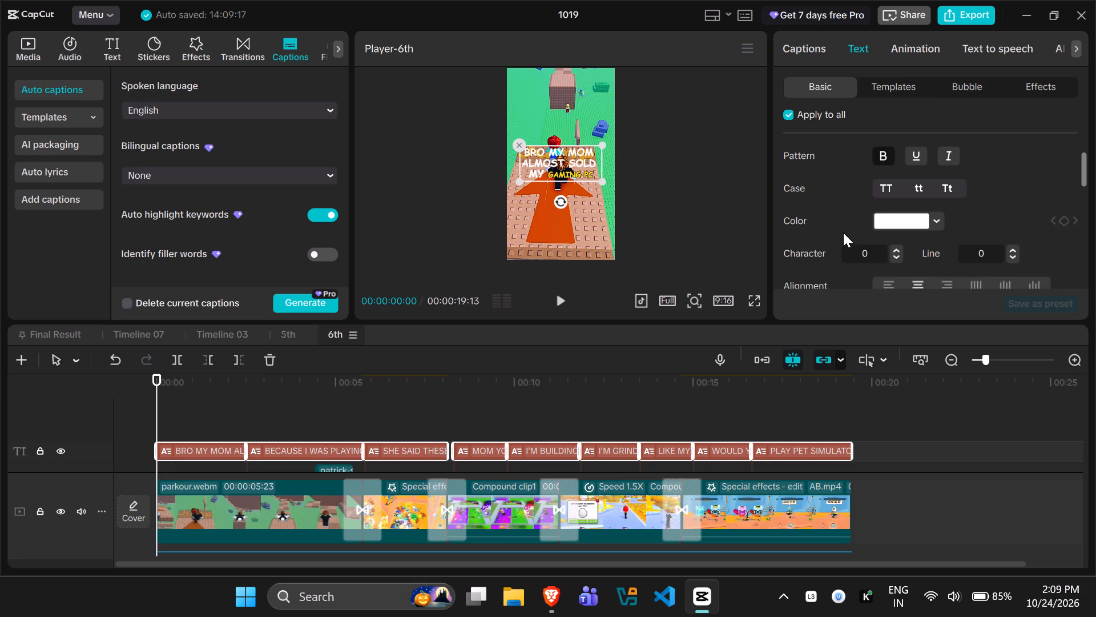
{"action": "scroll", "coordinate": [884, 219], "scroll_direction": "down", "scroll_amount": 3}
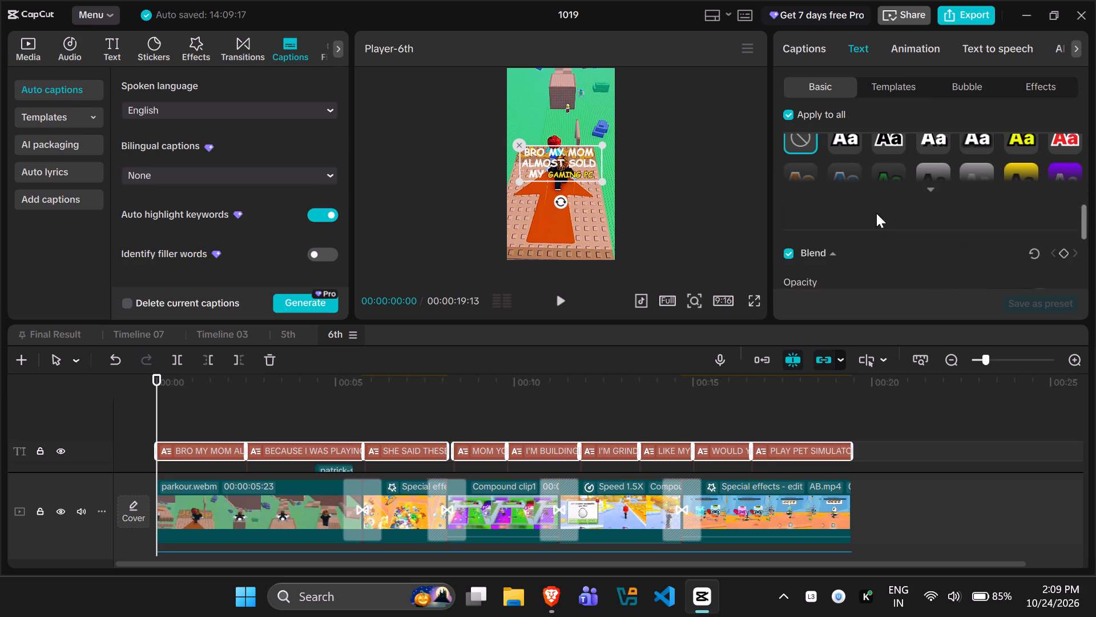
{"action": "left_click", "coordinate": [852, 133]}
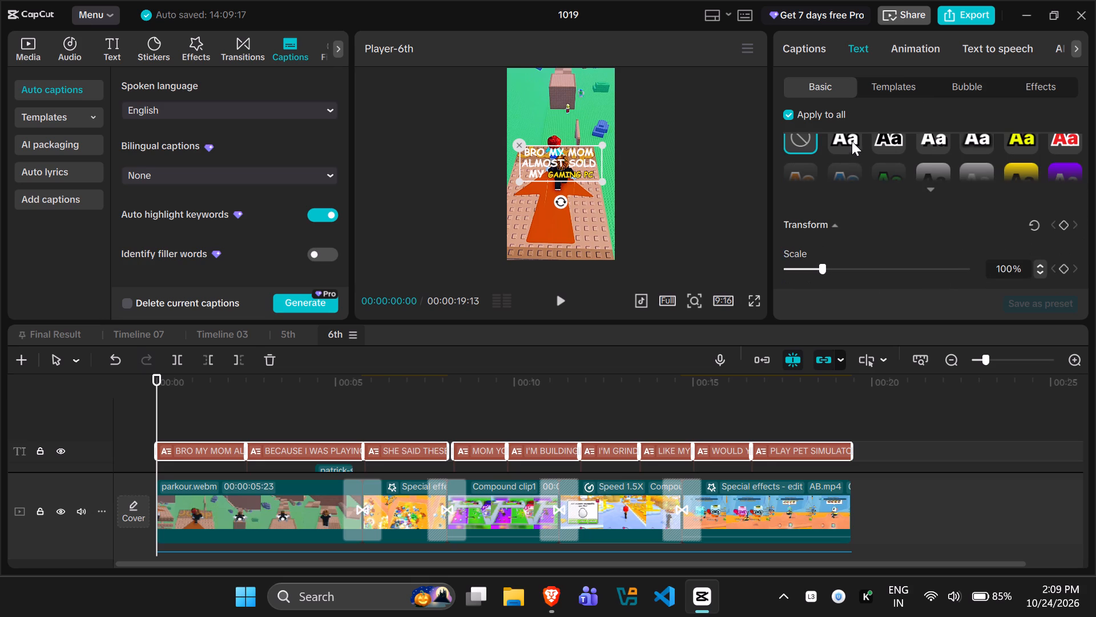
{"action": "left_click", "coordinate": [851, 144]}
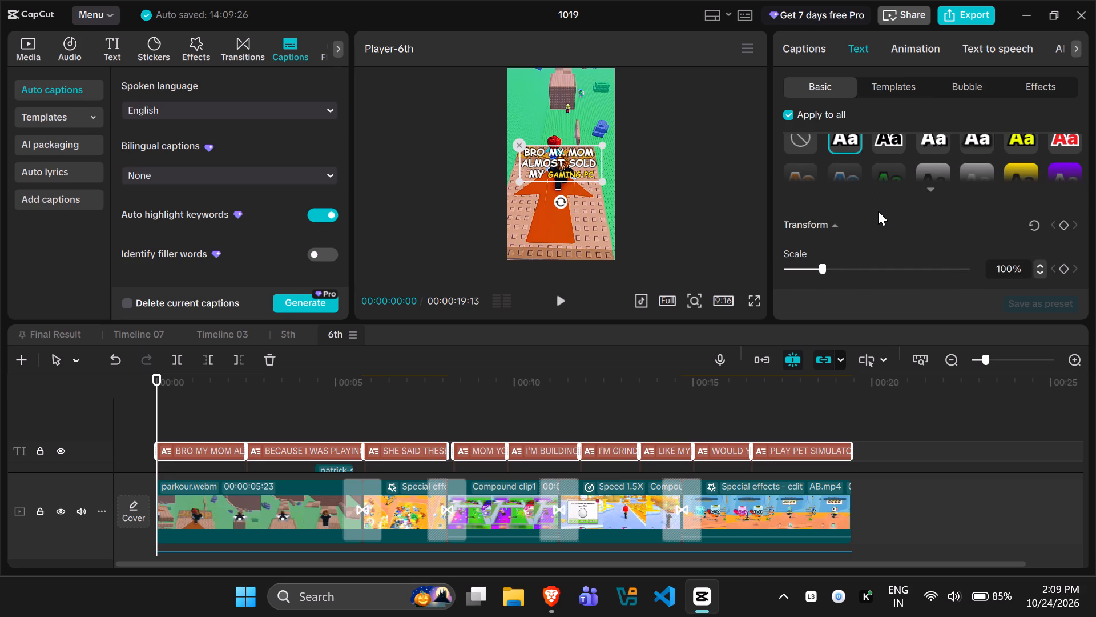
Turn on the shadow for all captions, keeping its default settings.
{"action": "scroll", "coordinate": [878, 211], "scroll_direction": "down", "scroll_amount": 6}
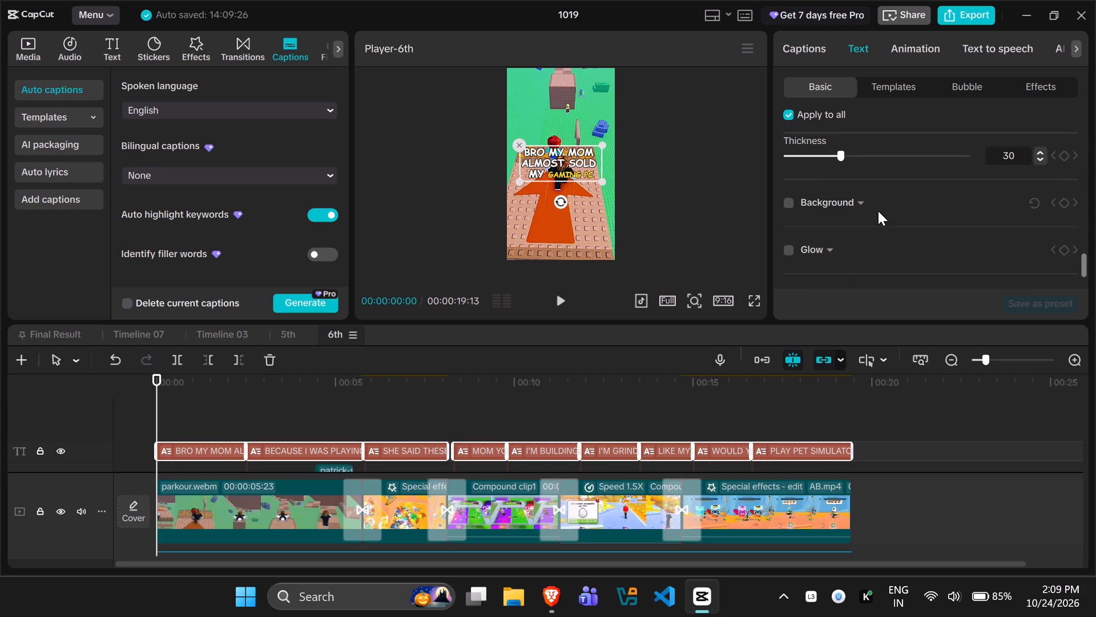
{"action": "scroll", "coordinate": [878, 211], "scroll_direction": "down", "scroll_amount": 1}
{"action": "left_click", "coordinate": [793, 229]}
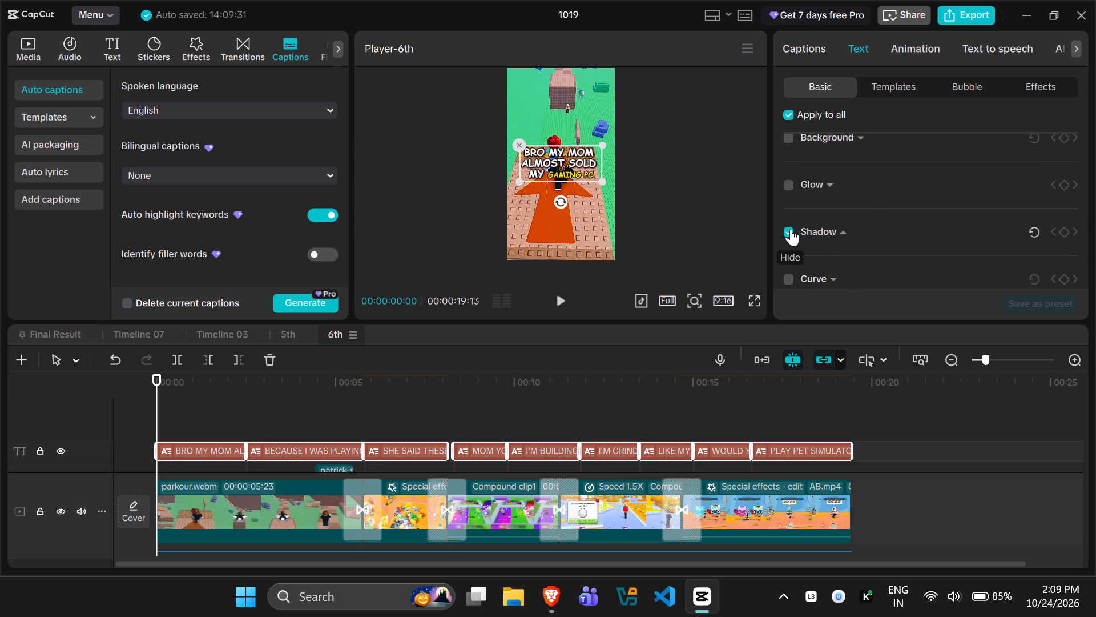
{"action": "scroll", "coordinate": [892, 219], "scroll_direction": "down", "scroll_amount": 1}
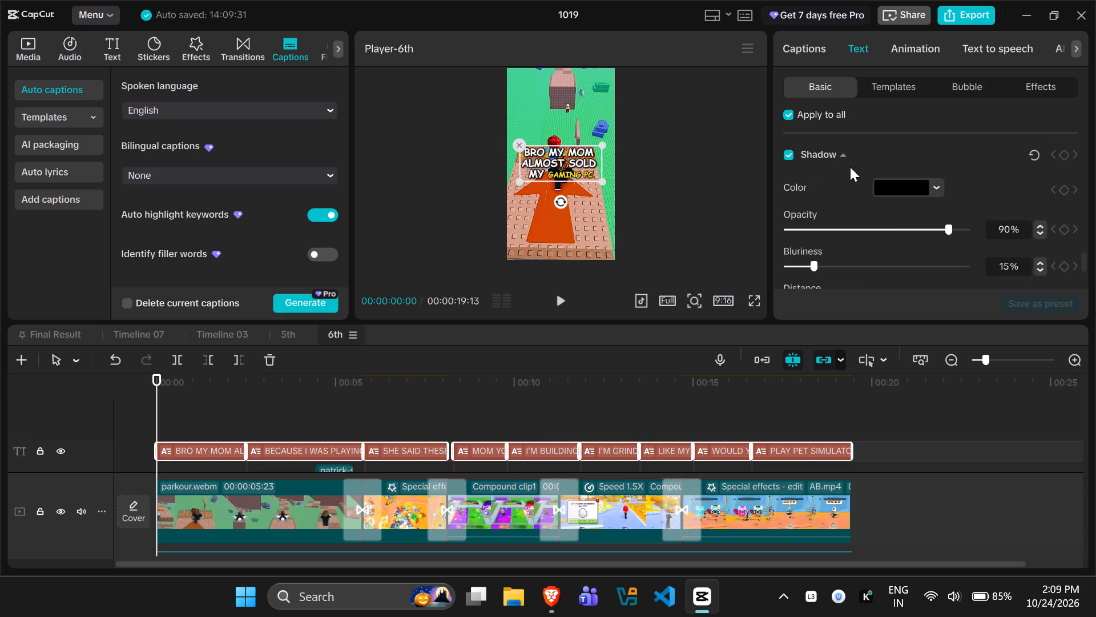
{"action": "scroll", "coordinate": [849, 166], "scroll_direction": "down", "scroll_amount": 1}
Search the caption animations for stretch, apply the first stretch animation to all captions, and return the playhead to the start.
{"action": "left_click", "coordinate": [914, 56]}
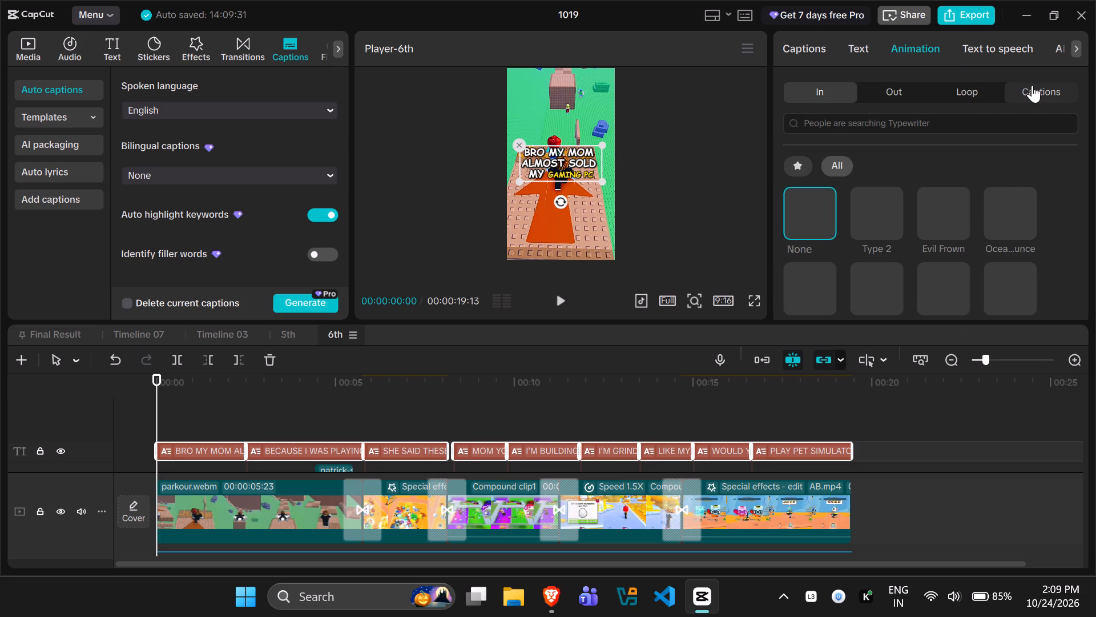
{"action": "left_click", "coordinate": [1032, 85]}
{"action": "left_click", "coordinate": [902, 141]}
{"action": "left_click", "coordinate": [905, 124]}
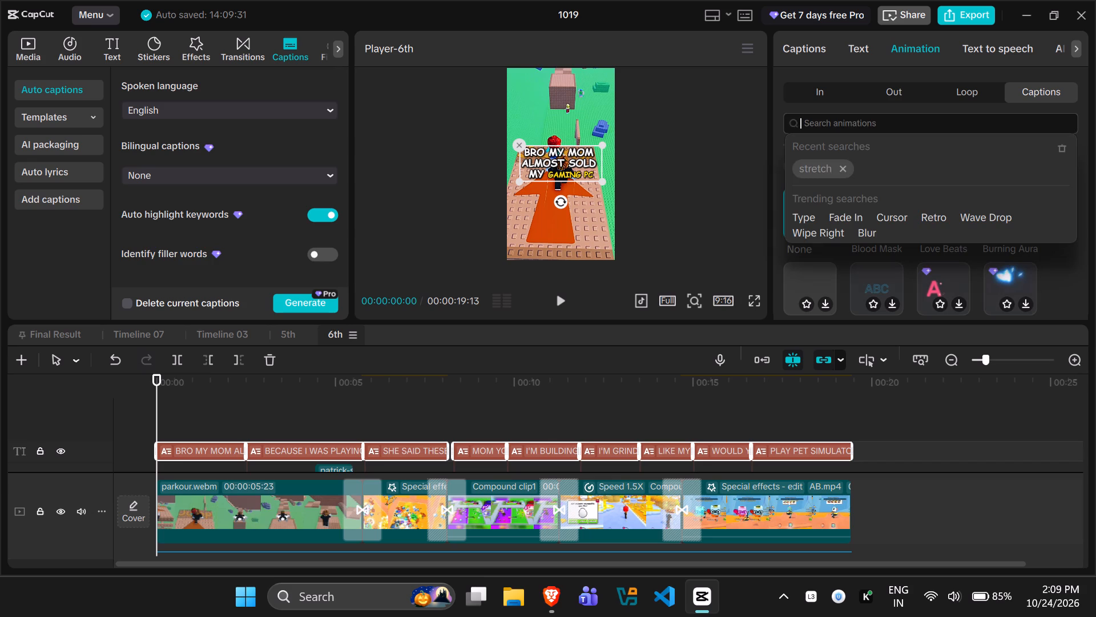
{"action": "left_click", "coordinate": [821, 163]}
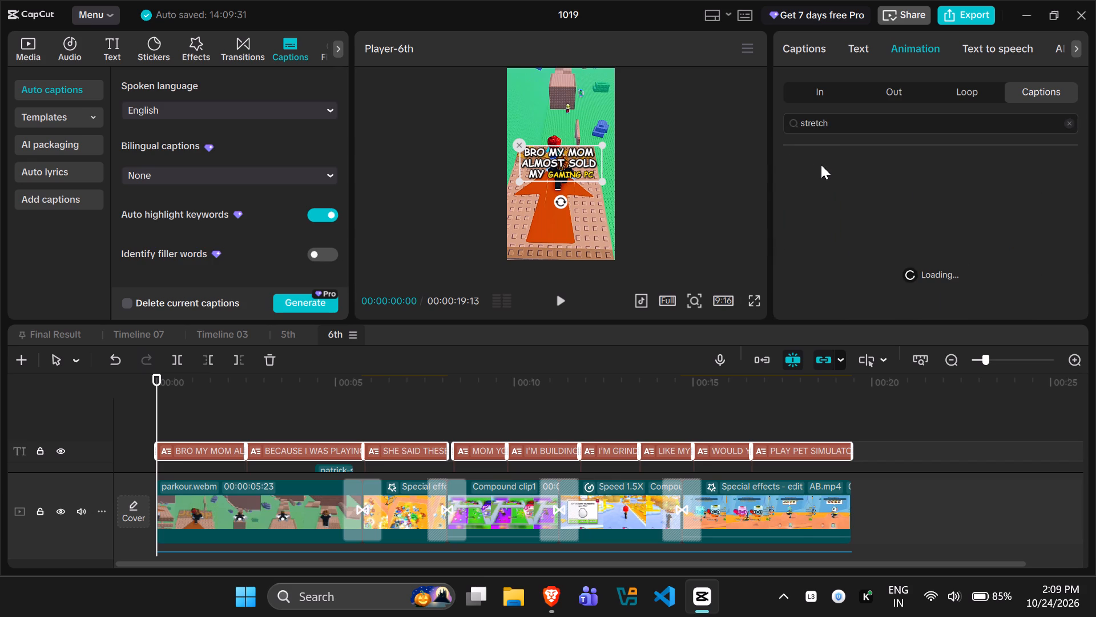
{"action": "left_click", "coordinate": [855, 187]}
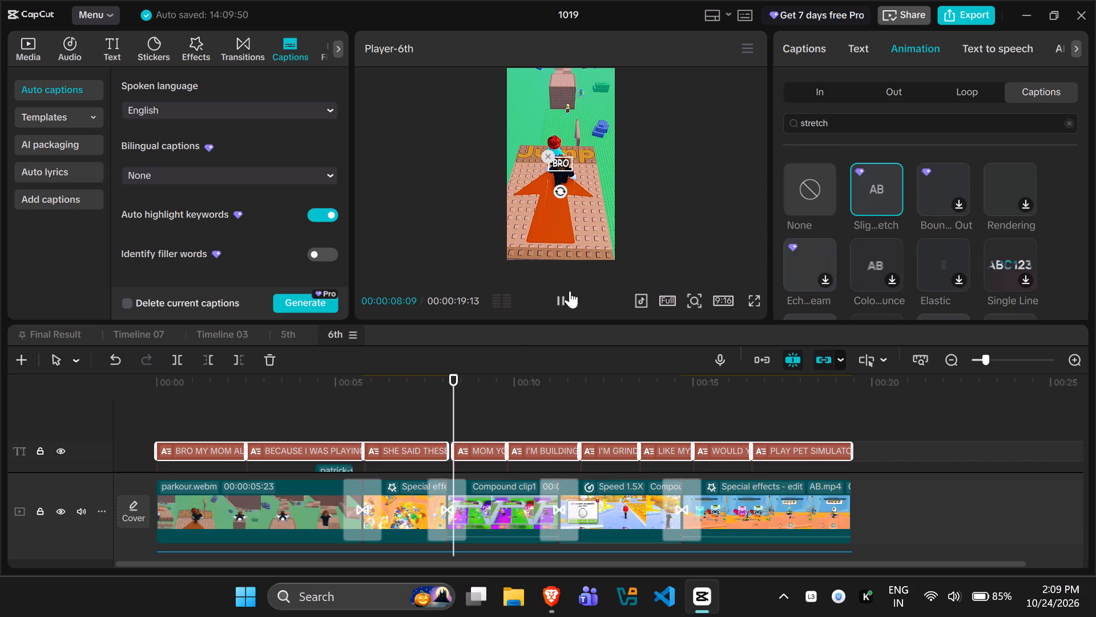
{"action": "left_click_drag", "start_coordinate": [474, 372], "coordinate": [434, 372]}
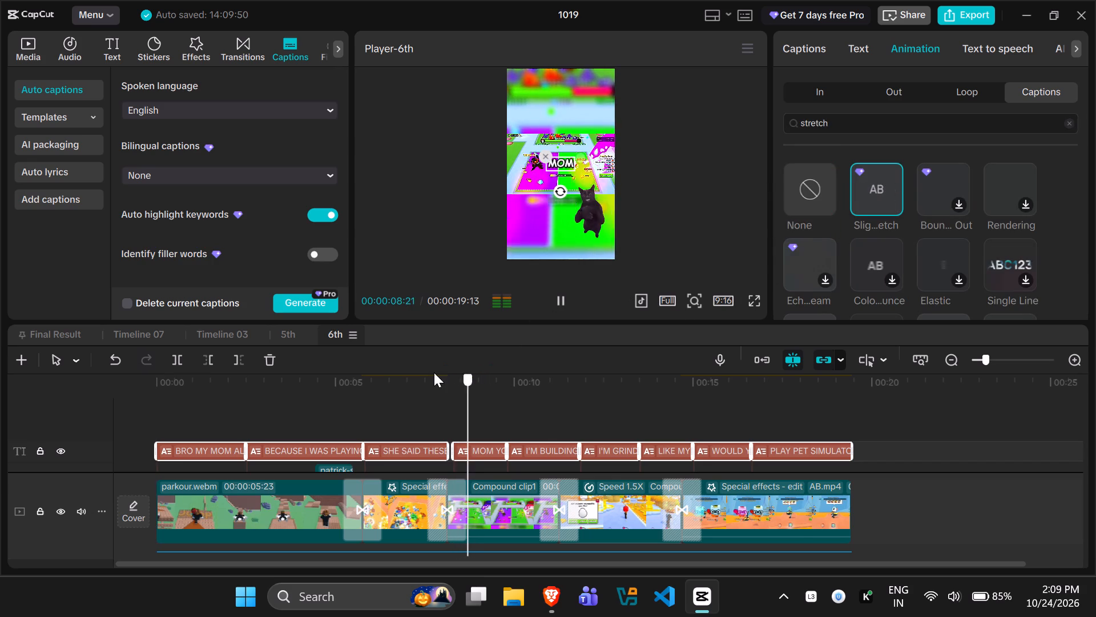
{"action": "left_click_drag", "start_coordinate": [434, 372], "coordinate": [33, 376]}
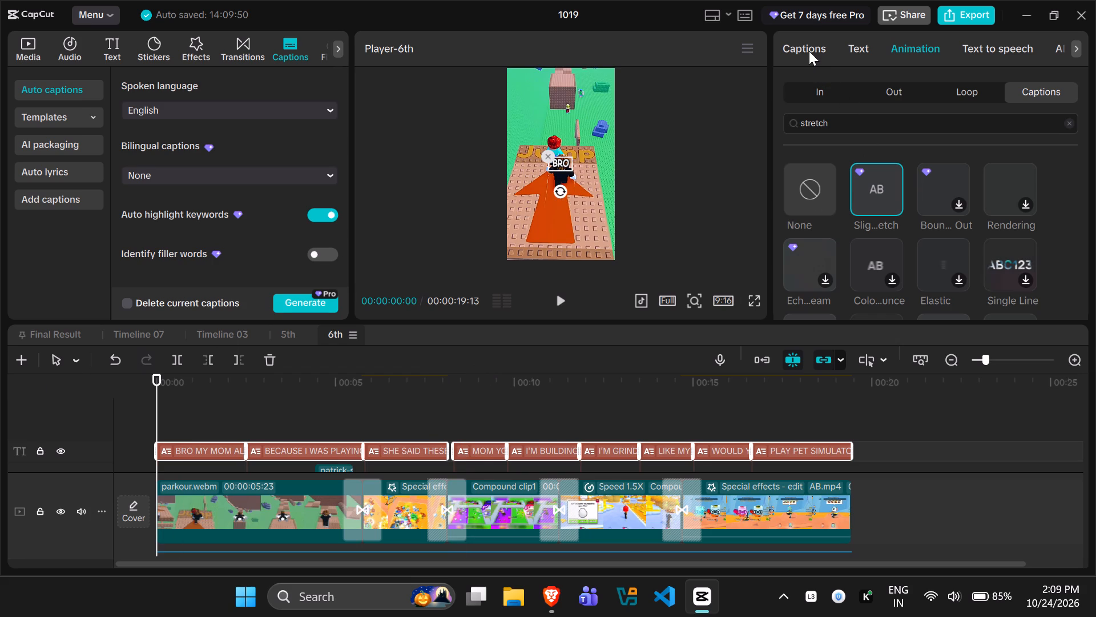
Open the style settings for the captions' highlighted keywords and set their font size to 17.
{"action": "left_click", "coordinate": [809, 51]}
{"action": "left_click", "coordinate": [966, 87]}
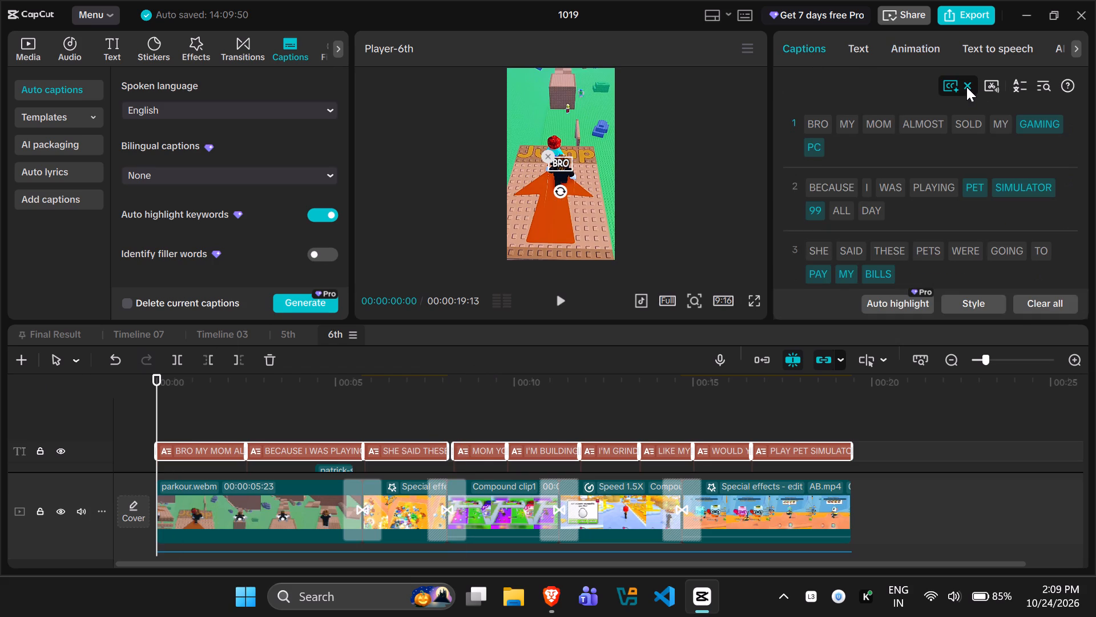
{"action": "left_click", "coordinate": [985, 302]}
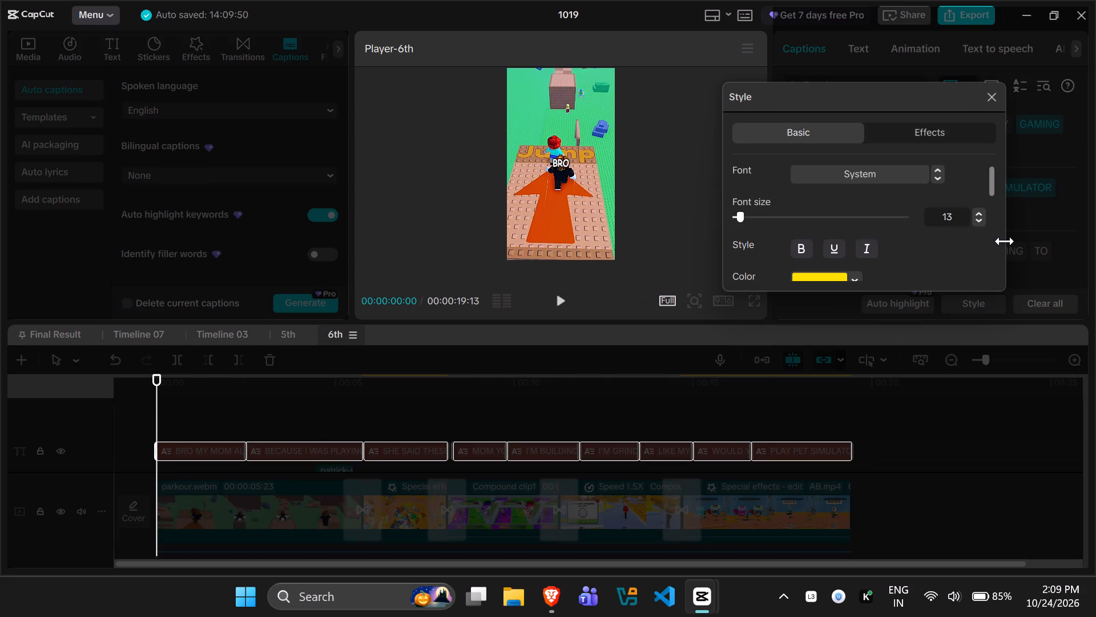
{"action": "triple_click", "coordinate": [977, 211]}
{"action": "left_click", "coordinate": [977, 211]}
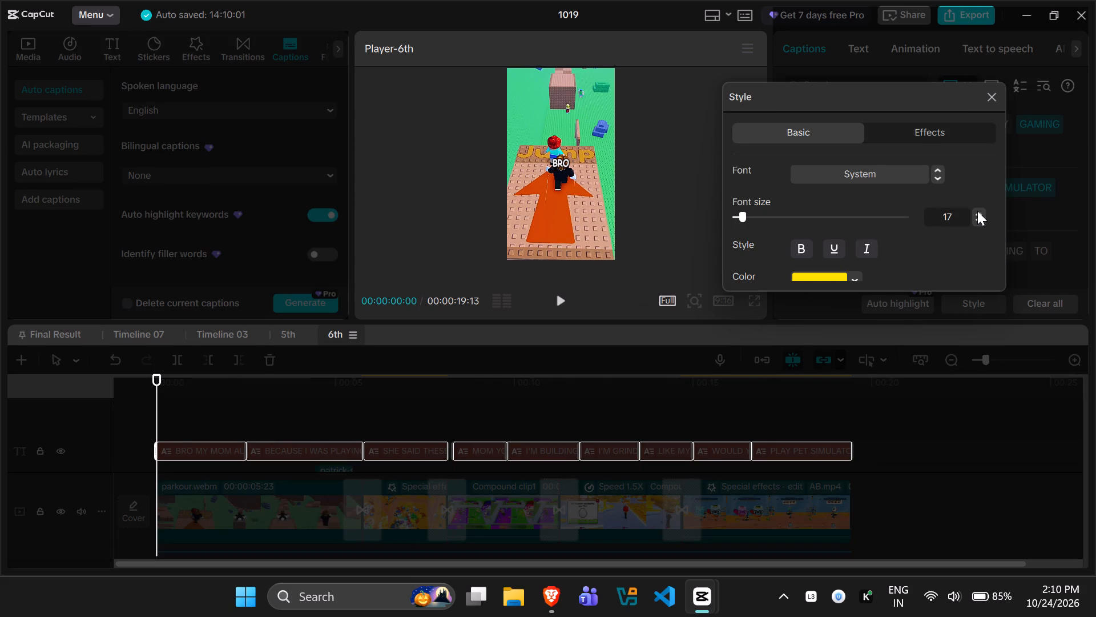
Set the highlighted keywords' font to Comic Sans MS Bold and turn on bold.
{"action": "left_click", "coordinate": [833, 162]}
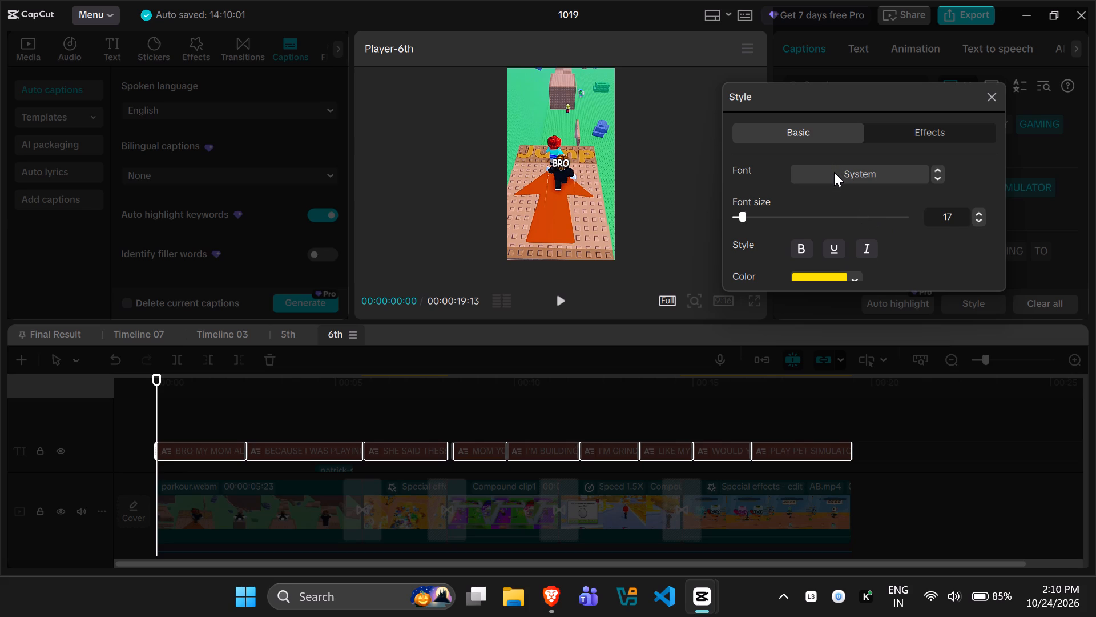
{"action": "left_click", "coordinate": [834, 172]}
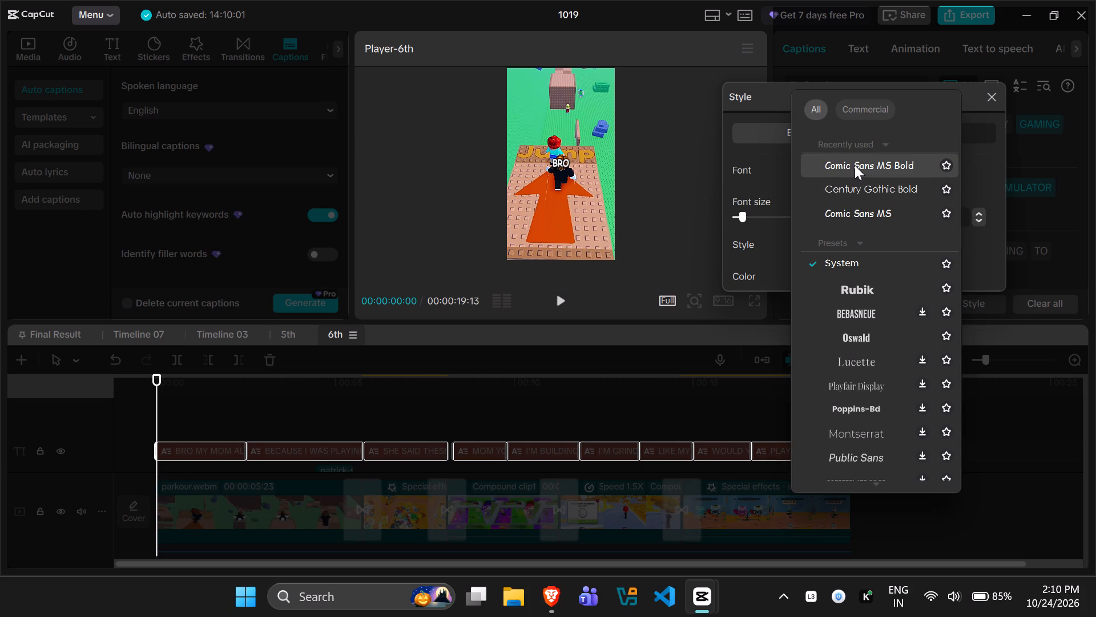
{"action": "left_click", "coordinate": [855, 165]}
{"action": "left_click", "coordinate": [803, 245]}
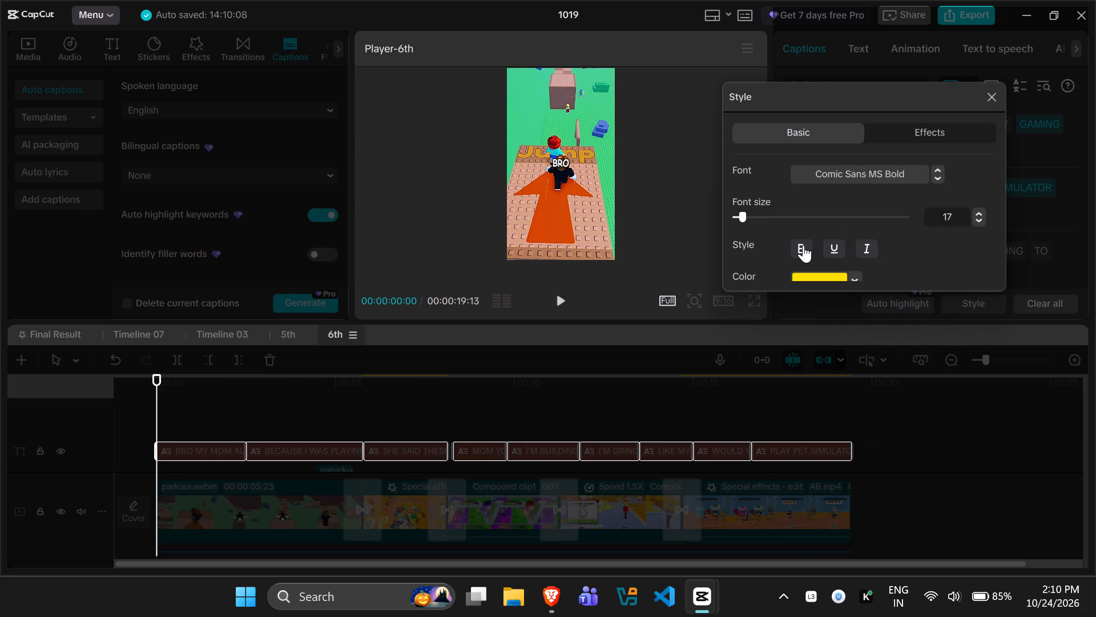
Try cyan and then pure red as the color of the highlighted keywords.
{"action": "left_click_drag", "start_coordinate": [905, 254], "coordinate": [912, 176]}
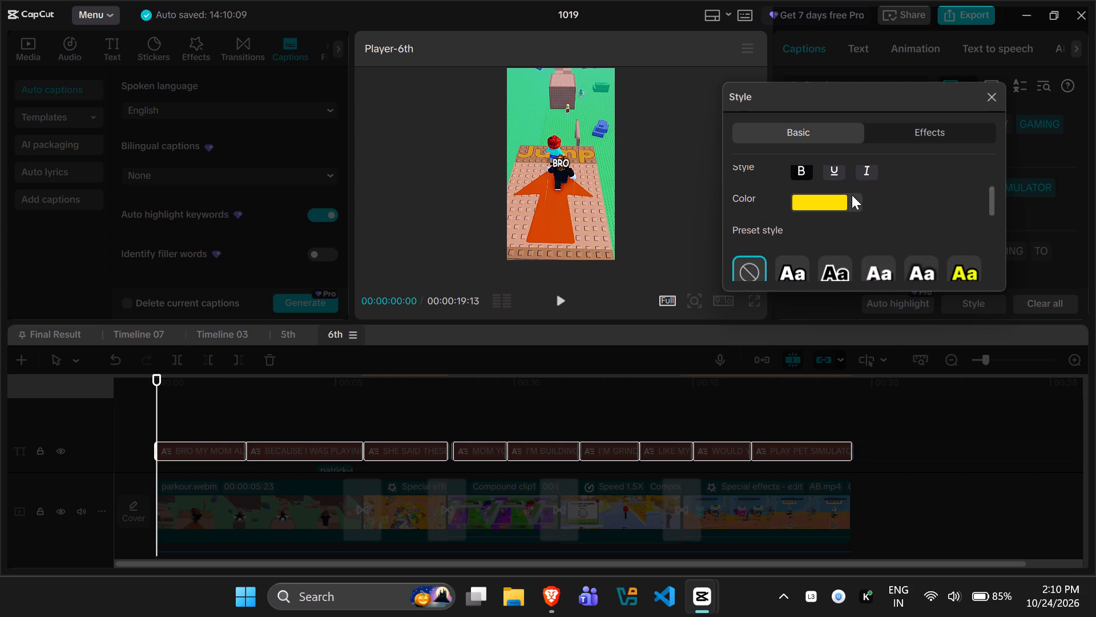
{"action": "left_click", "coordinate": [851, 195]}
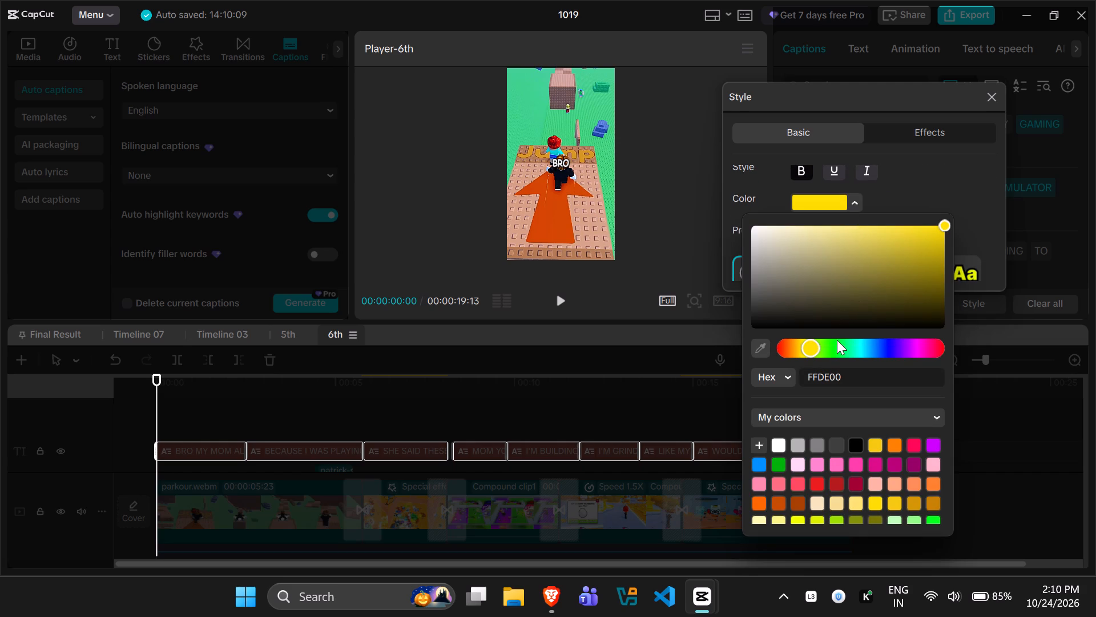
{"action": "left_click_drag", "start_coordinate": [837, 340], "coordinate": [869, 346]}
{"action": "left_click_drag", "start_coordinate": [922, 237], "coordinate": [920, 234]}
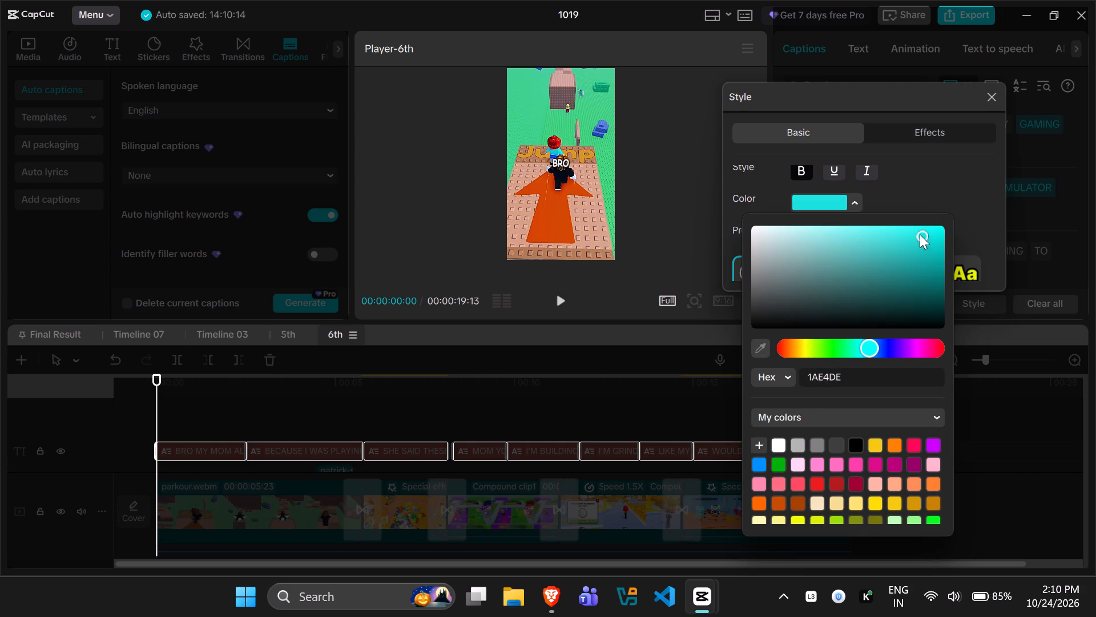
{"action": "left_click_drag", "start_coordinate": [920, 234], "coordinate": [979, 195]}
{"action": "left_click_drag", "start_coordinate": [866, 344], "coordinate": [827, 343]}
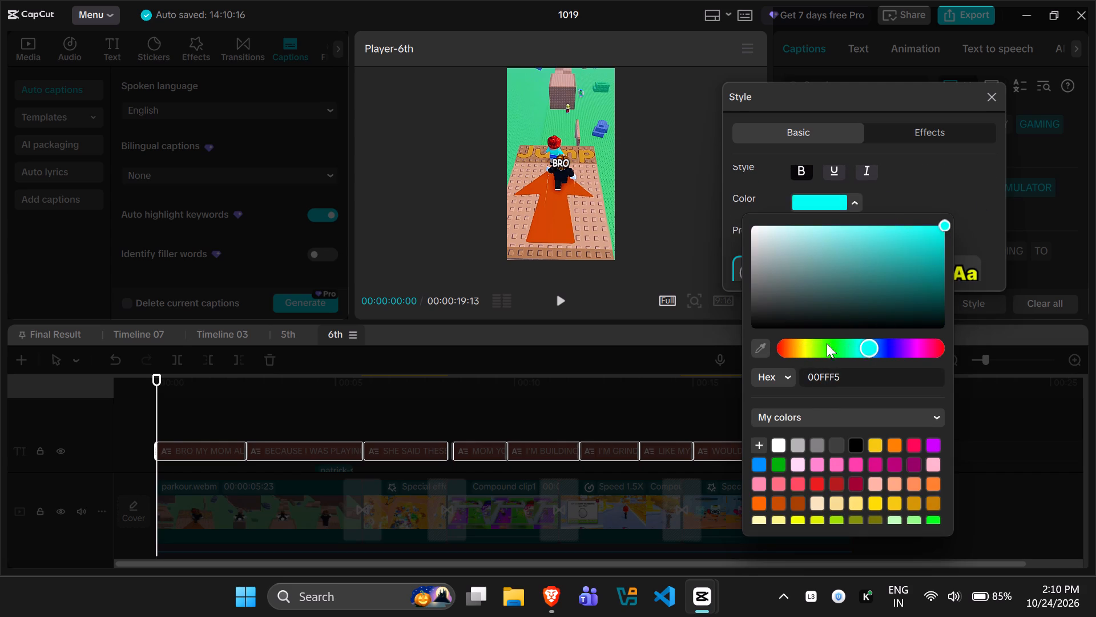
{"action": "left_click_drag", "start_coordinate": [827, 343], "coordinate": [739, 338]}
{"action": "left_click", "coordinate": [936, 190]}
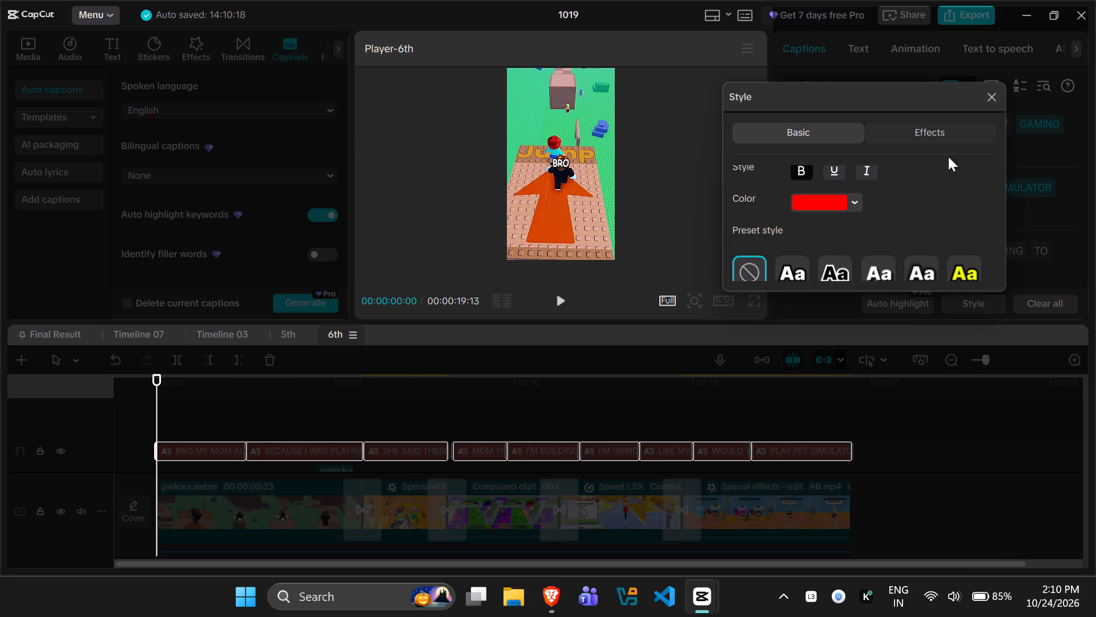
Apply the first white preset style with a black outline to the highlighted keywords and change their text color to pure red.
{"action": "left_click", "coordinate": [789, 267]}
{"action": "scroll", "coordinate": [907, 200], "scroll_direction": "down", "scroll_amount": 1}
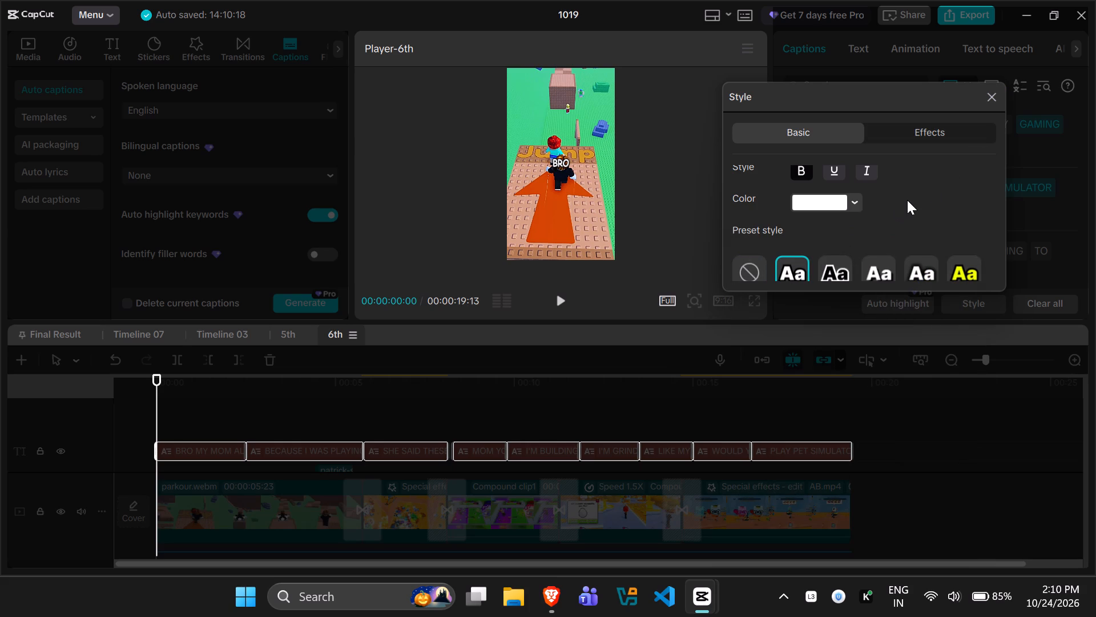
{"action": "scroll", "coordinate": [907, 200], "scroll_direction": "down", "scroll_amount": 1}
{"action": "scroll", "coordinate": [879, 198], "scroll_direction": "up", "scroll_amount": 2}
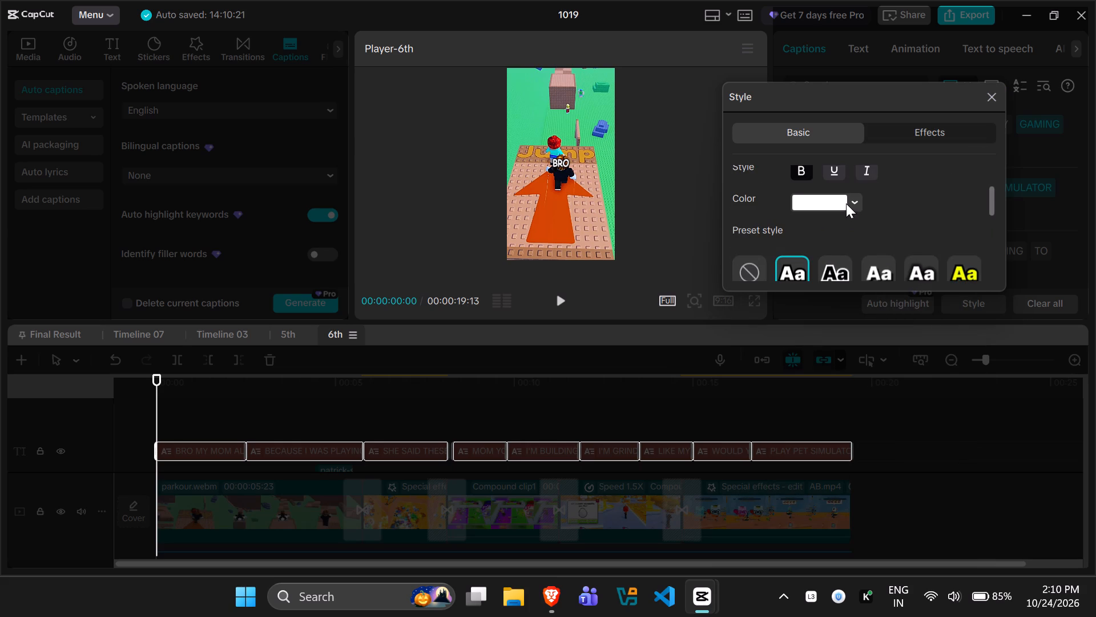
{"action": "left_click", "coordinate": [846, 203]}
{"action": "left_click_drag", "start_coordinate": [944, 230], "coordinate": [963, 221]}
{"action": "left_click", "coordinate": [964, 189]}
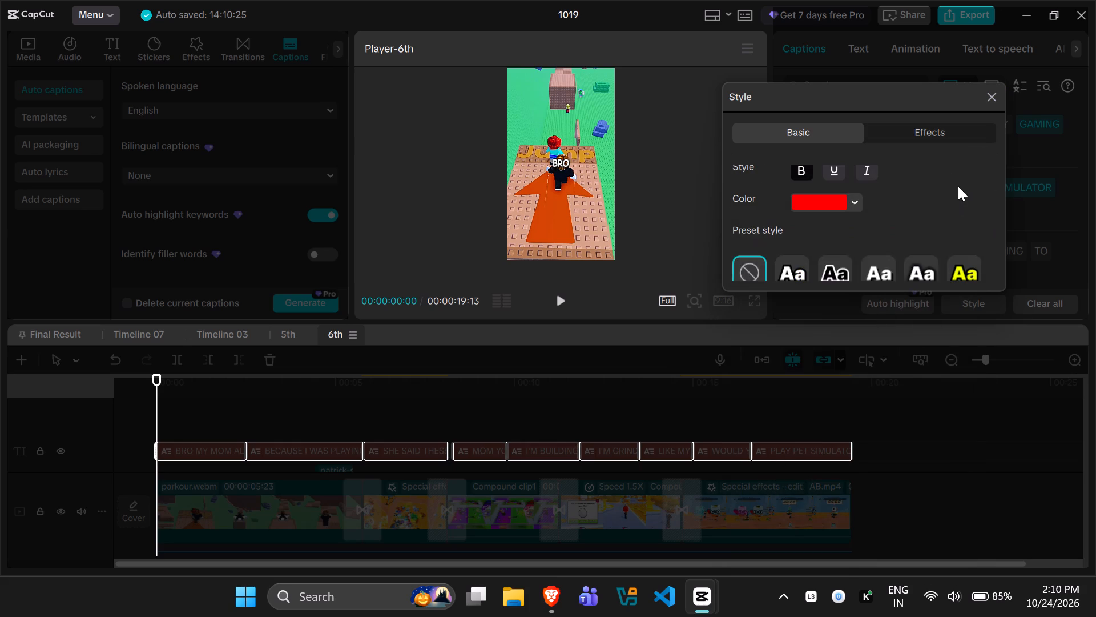
Turn on the shadow for the highlighted keywords with its default settings and close the style settings.
{"action": "scroll", "coordinate": [895, 199], "scroll_direction": "down", "scroll_amount": 8}
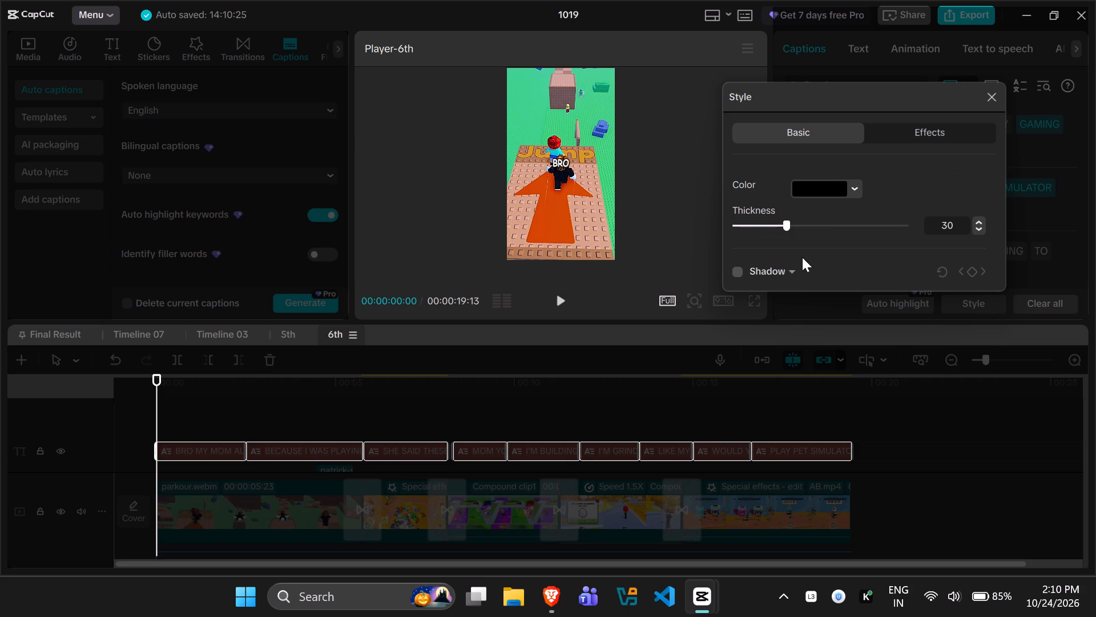
{"action": "left_click", "coordinate": [739, 266]}
{"action": "left_click", "coordinate": [740, 271]}
{"action": "left_click", "coordinate": [995, 101]}
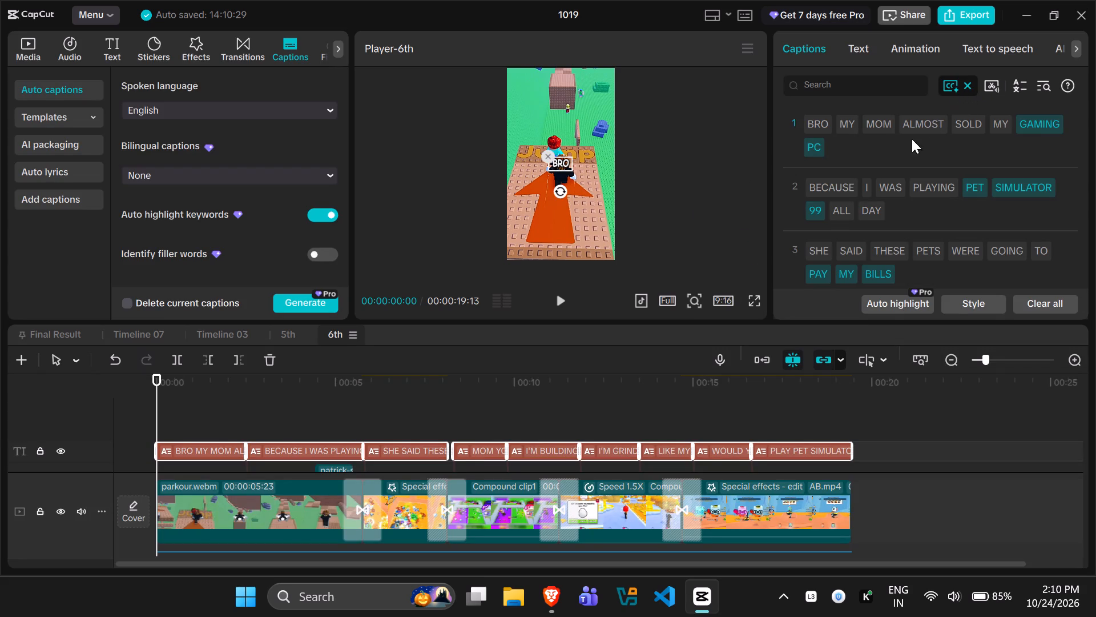
Also highlight MOM and SOLD in caption 1, DAY in caption 2, PETS in caption 3, MOM in caption 4 and PETS in caption 6.
{"action": "left_click", "coordinate": [878, 125]}
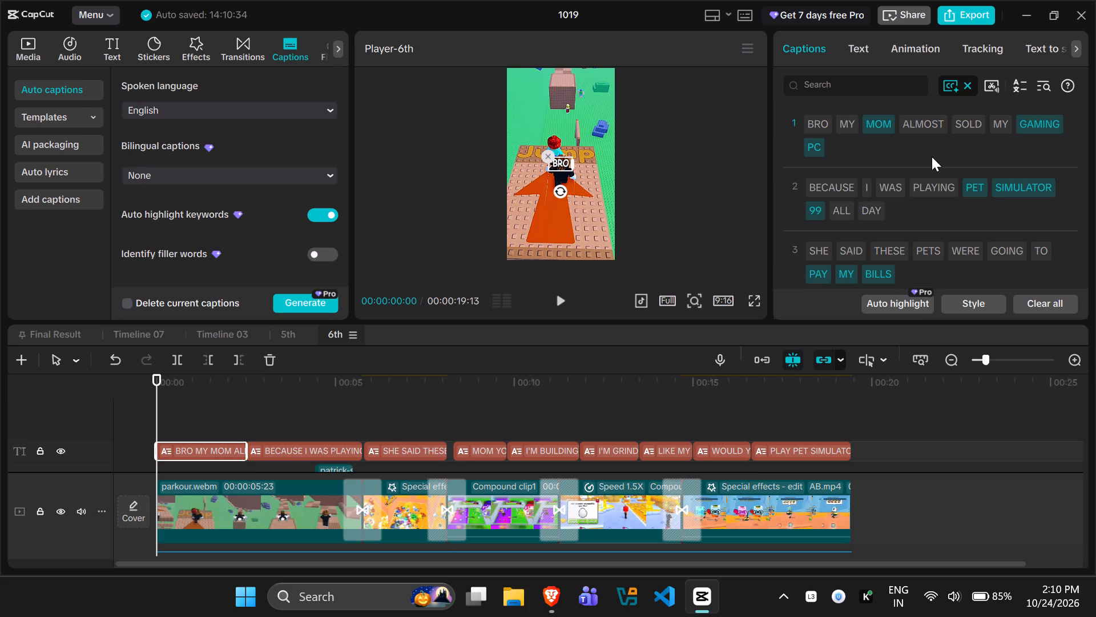
{"action": "left_click", "coordinate": [969, 128]}
{"action": "left_click", "coordinate": [870, 209]}
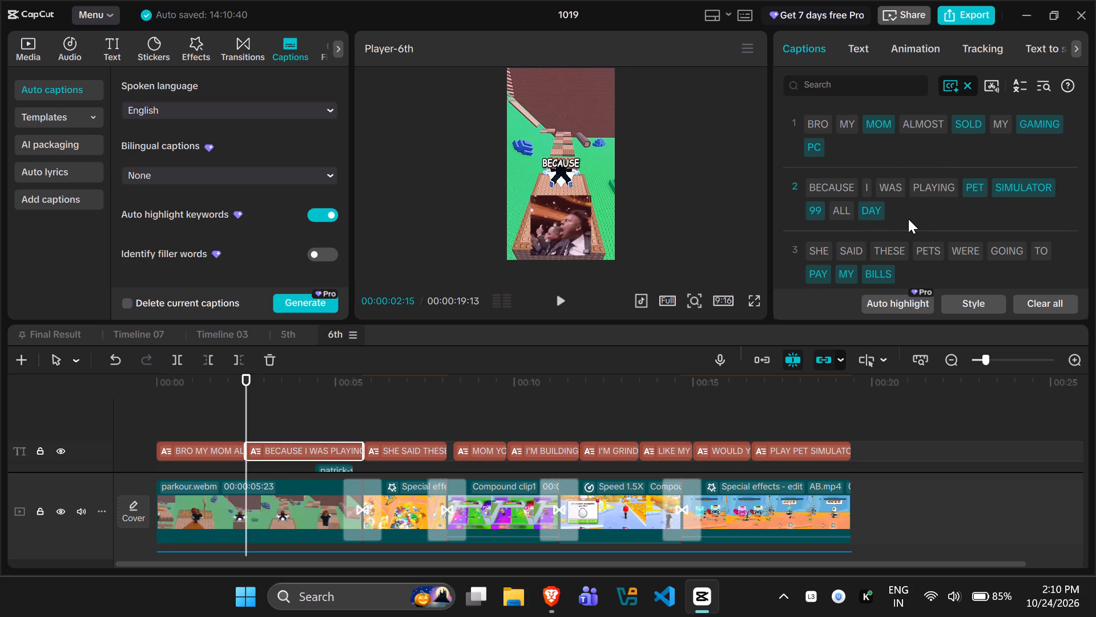
{"action": "left_click", "coordinate": [922, 243]}
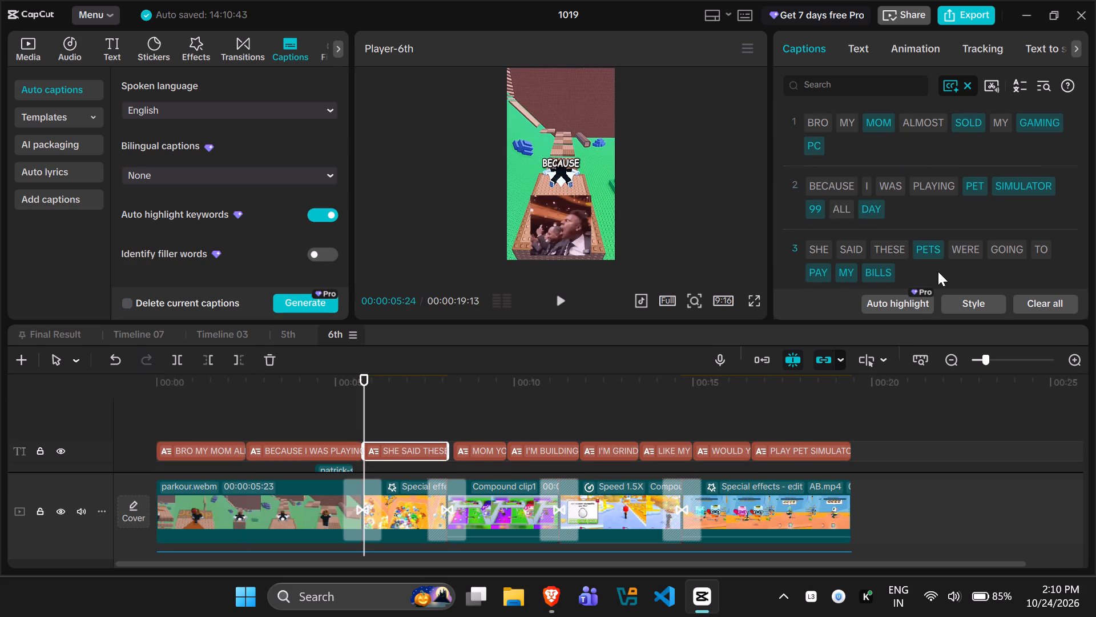
{"action": "scroll", "coordinate": [938, 271], "scroll_direction": "down", "scroll_amount": 1}
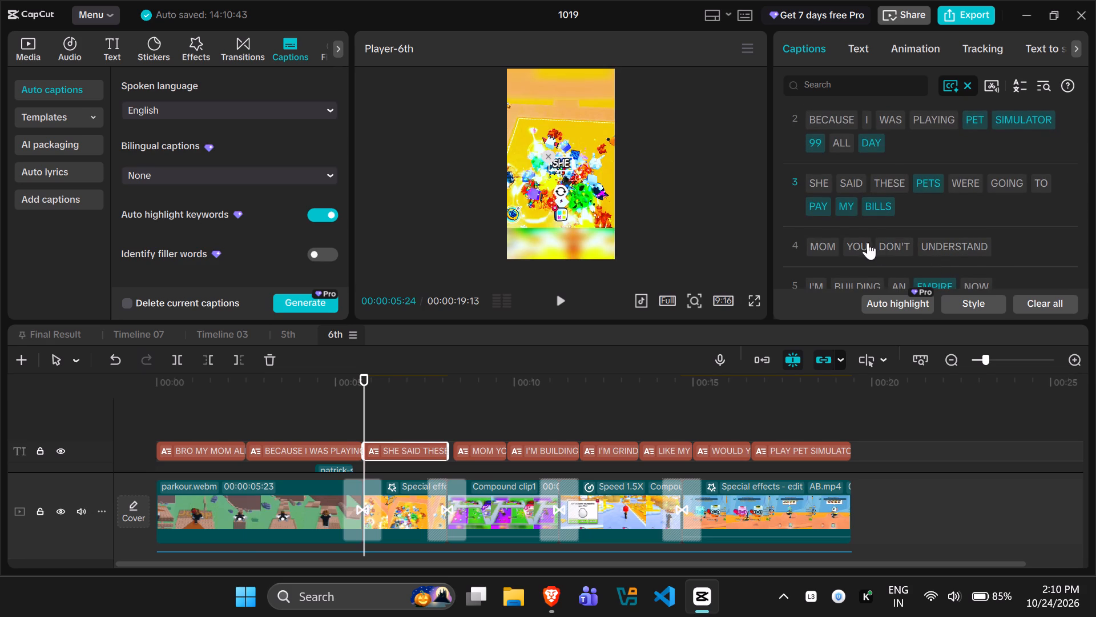
{"action": "left_click", "coordinate": [821, 241]}
{"action": "scroll", "coordinate": [1024, 226], "scroll_direction": "down", "scroll_amount": 1}
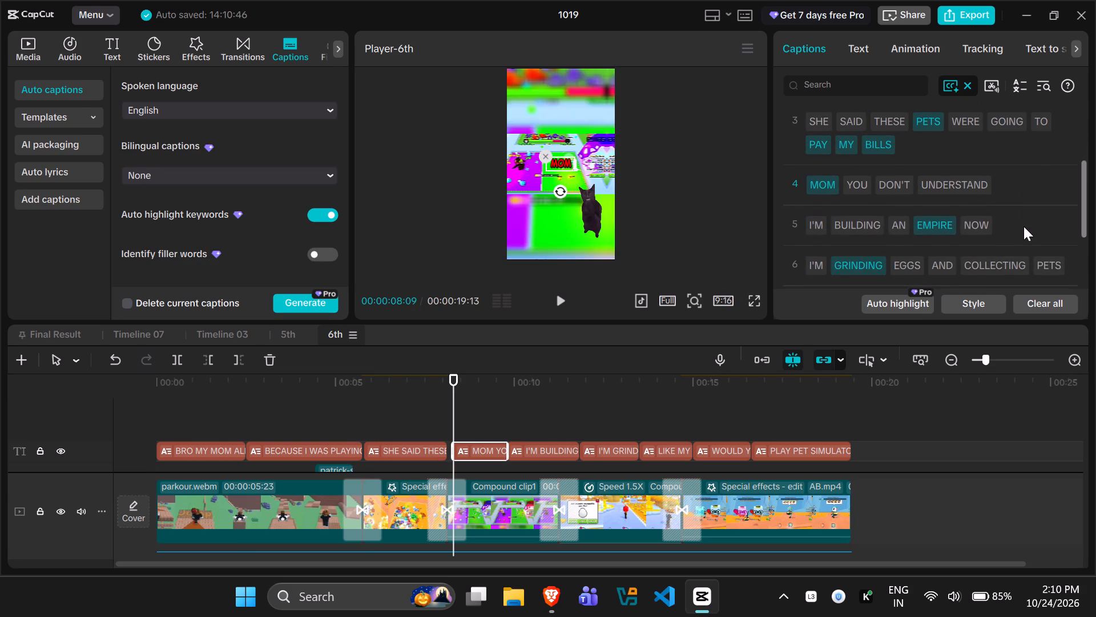
{"action": "scroll", "coordinate": [1024, 226], "scroll_direction": "down", "scroll_amount": 1}
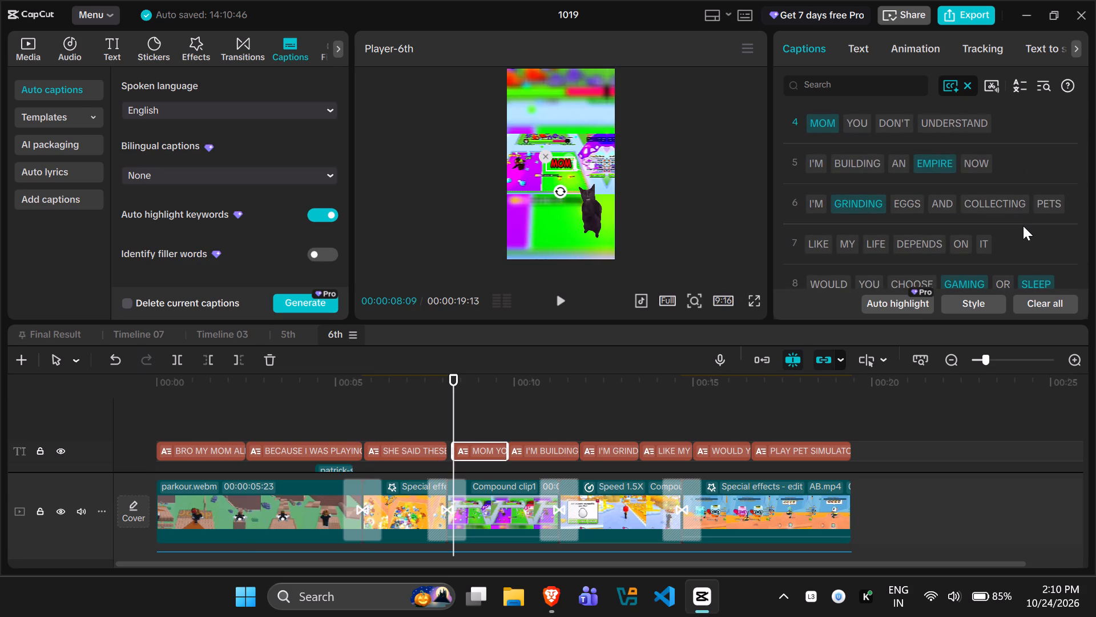
{"action": "left_click", "coordinate": [1046, 202]}
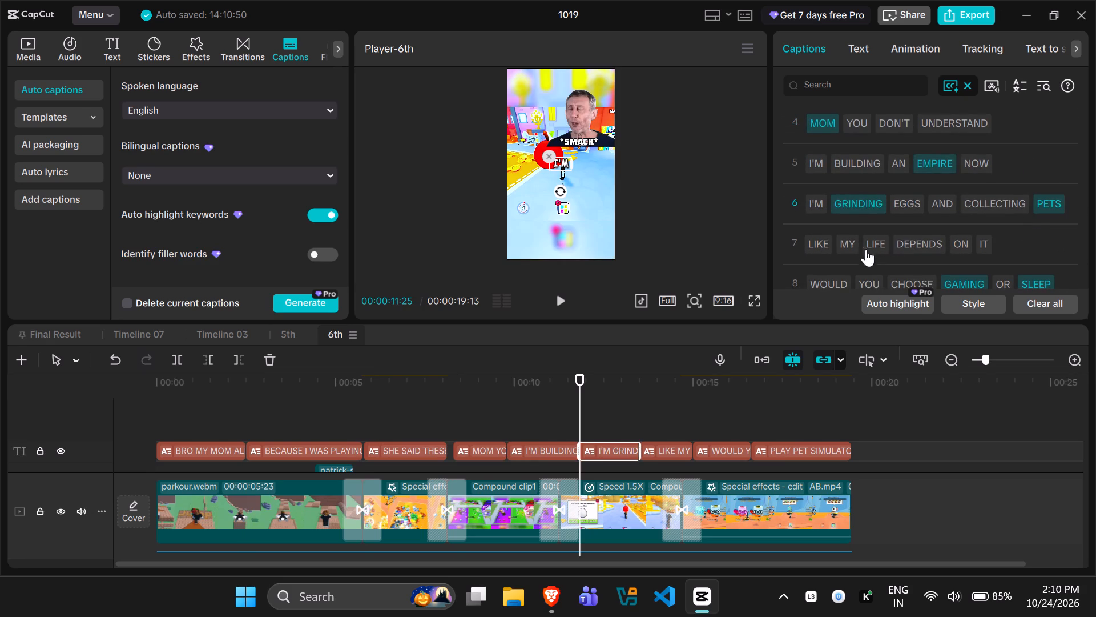
{"action": "scroll", "coordinate": [992, 247], "scroll_direction": "down", "scroll_amount": 2}
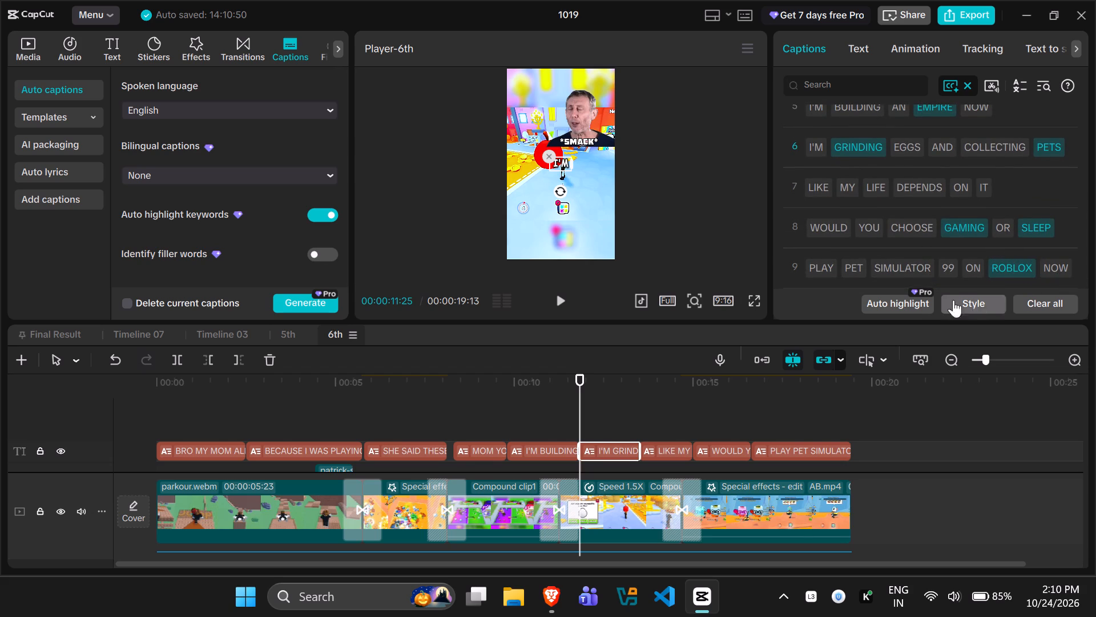
Close the project and exit CapCut.
{"action": "left_click", "coordinate": [1077, 12]}
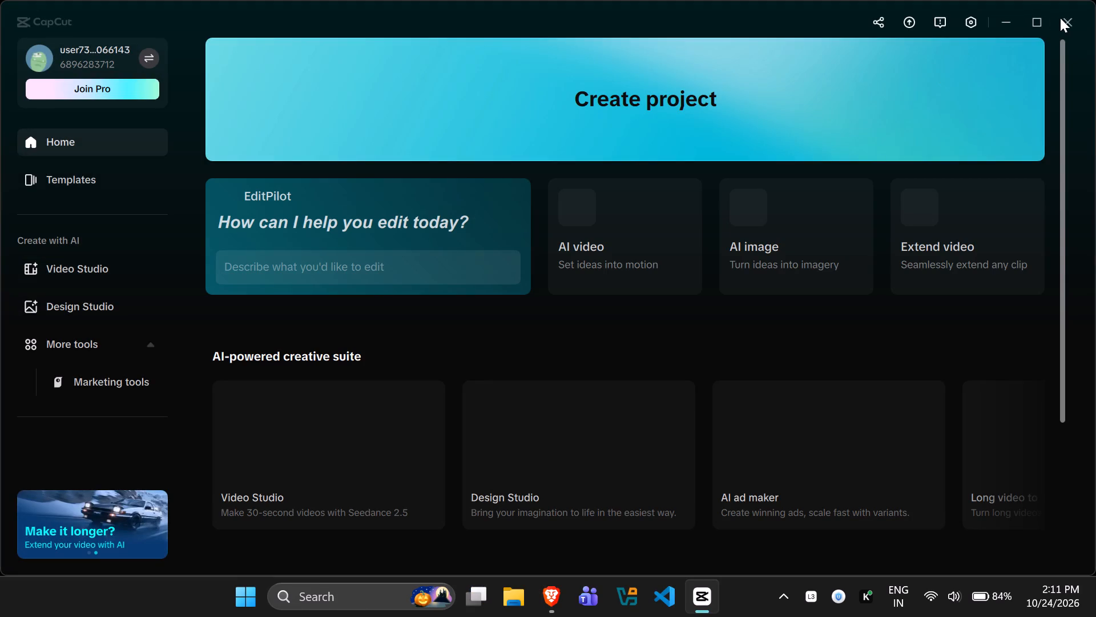
{"action": "left_click", "coordinate": [1058, 18]}
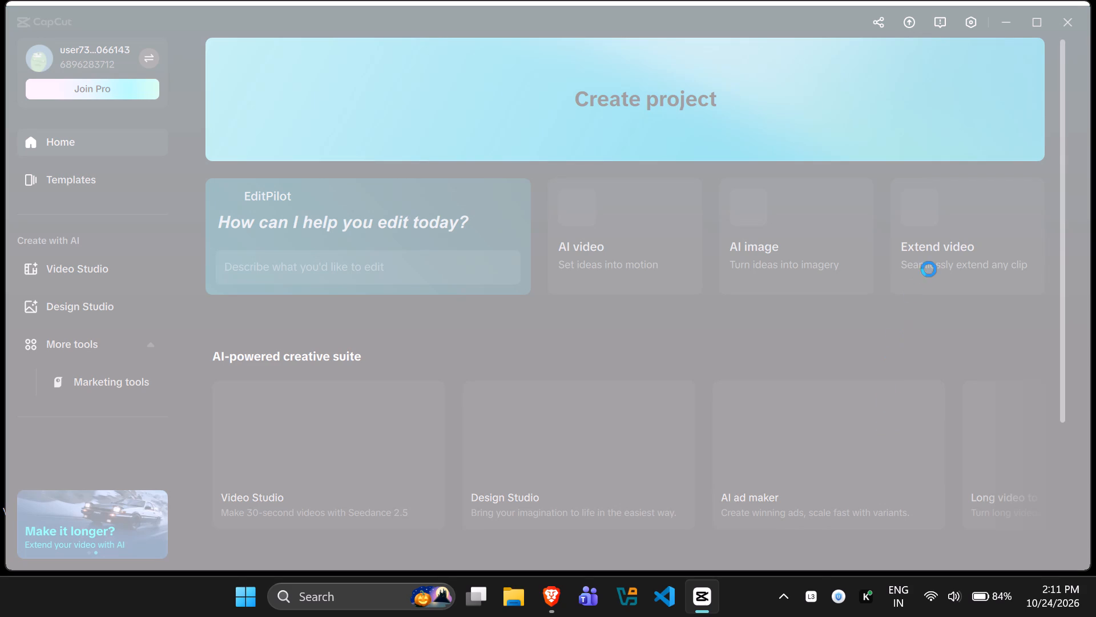
In UrbanVPN, disconnect from the United States, search the locations for russia and connect to Russia.
{"action": "left_click", "coordinate": [845, 594]}
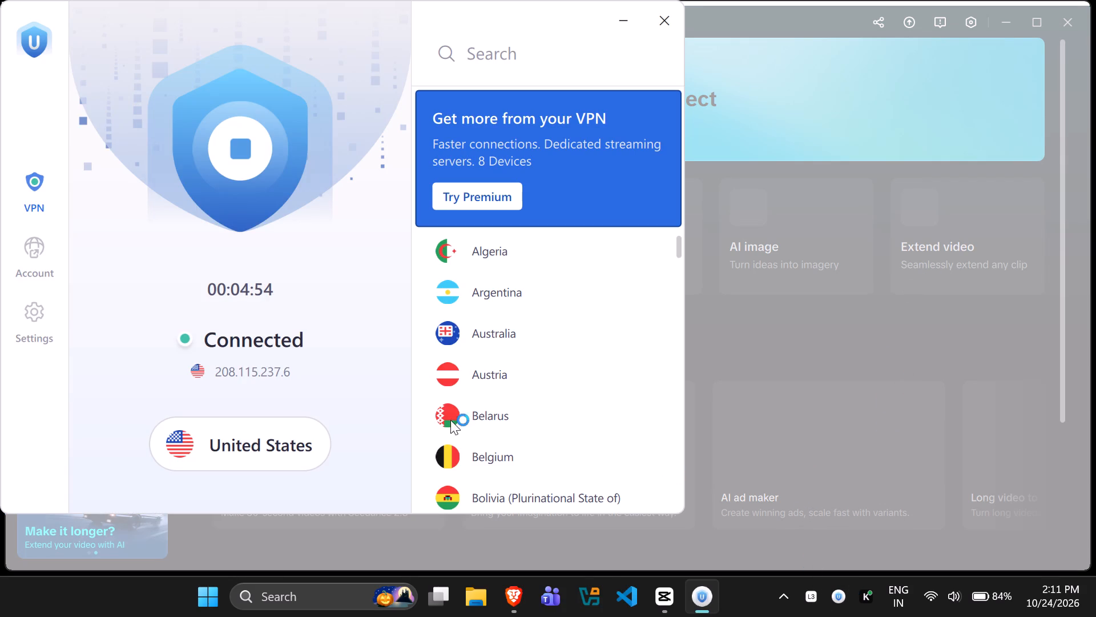
{"action": "left_click", "coordinate": [264, 154]}
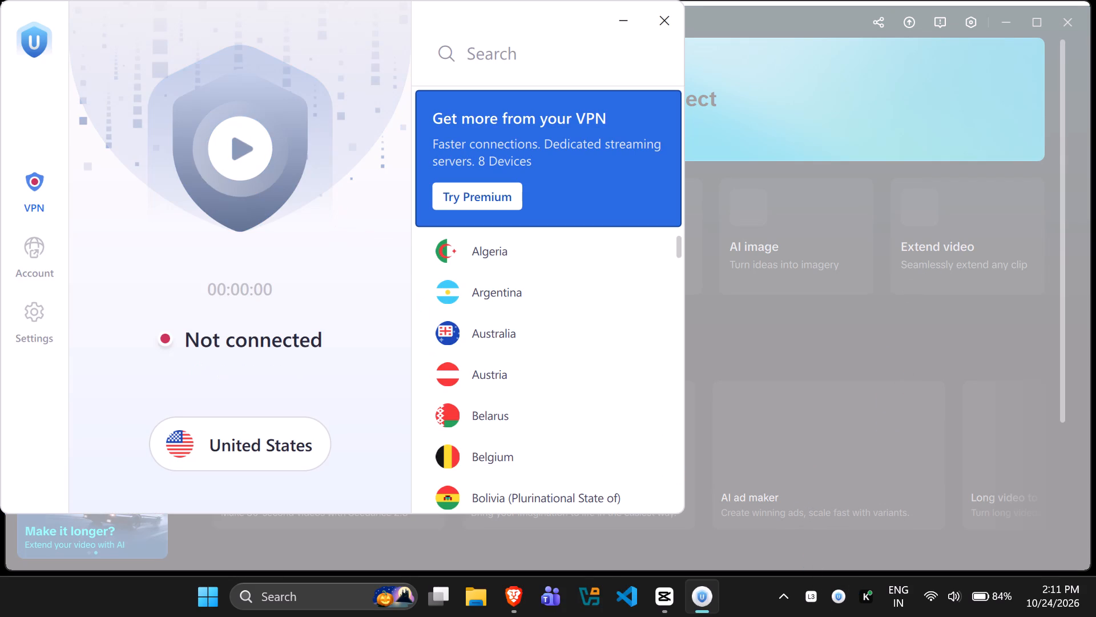
{"action": "left_click", "coordinate": [525, 59]}
{"action": "type", "text": "russia"}
{"action": "left_click", "coordinate": [512, 249]}
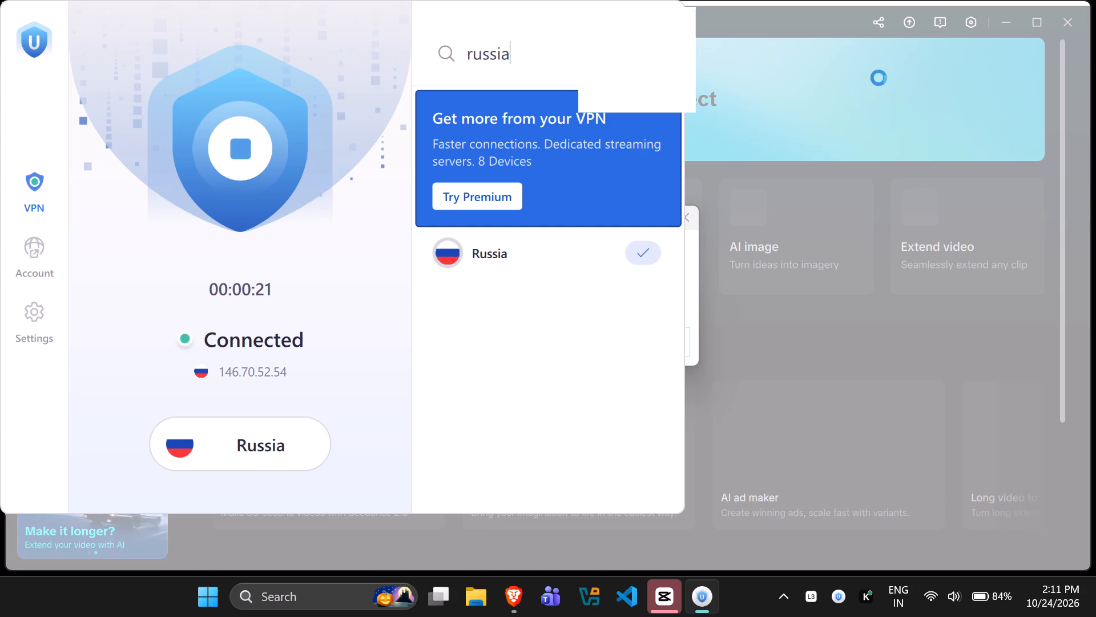
Cancel the problem report for the unresponsive CapCut and close the UrbanVPN window.
{"action": "left_click", "coordinate": [513, 306]}
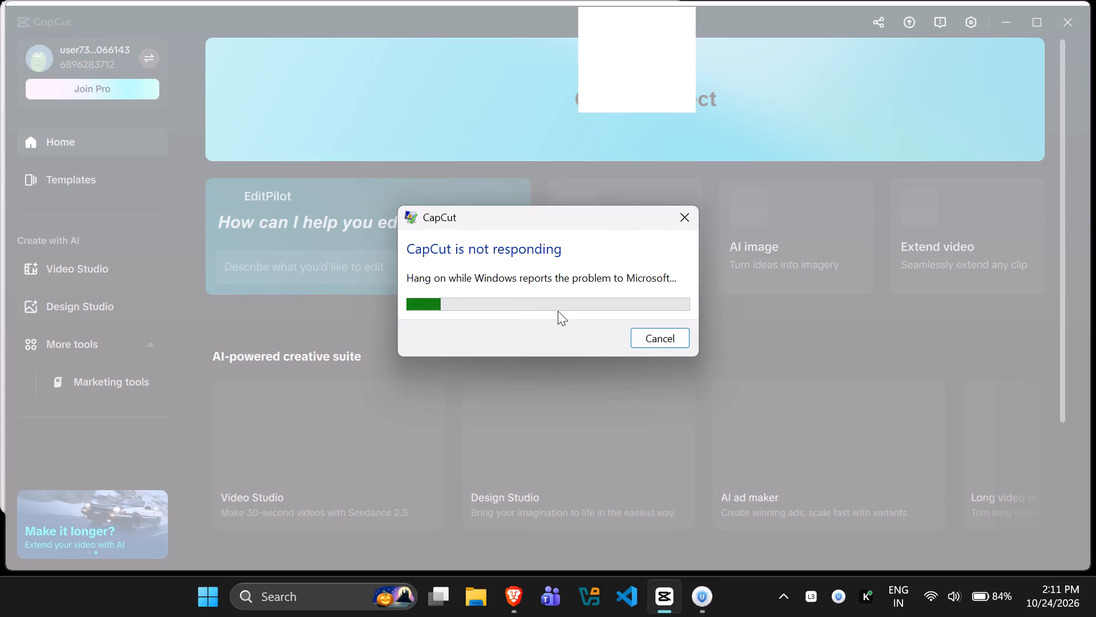
{"action": "left_click", "coordinate": [656, 330]}
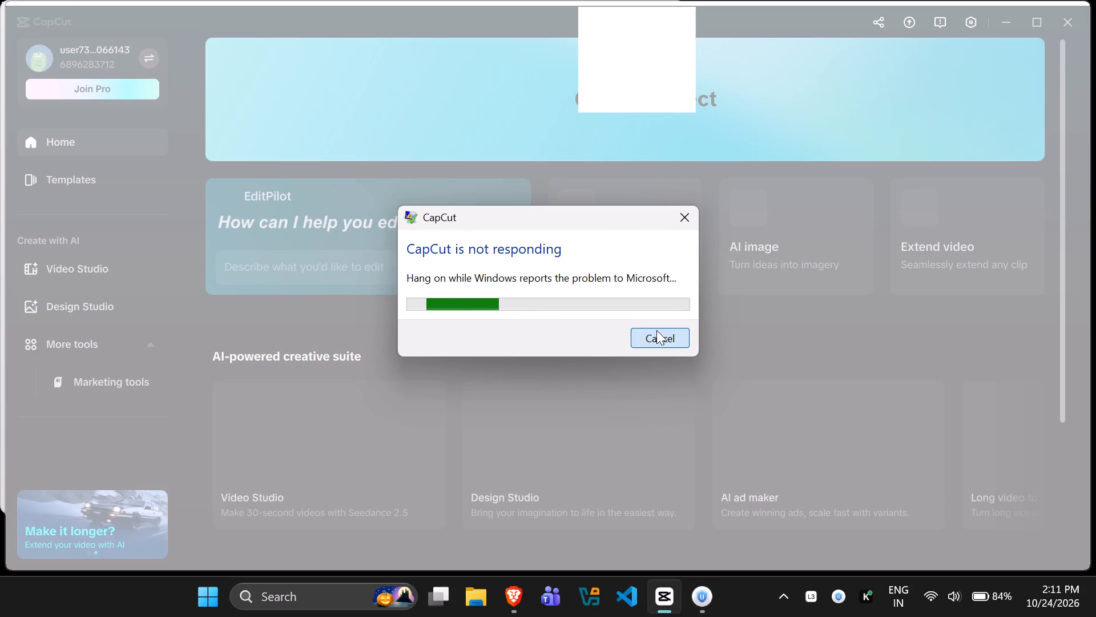
{"action": "left_click", "coordinate": [1095, 0]}
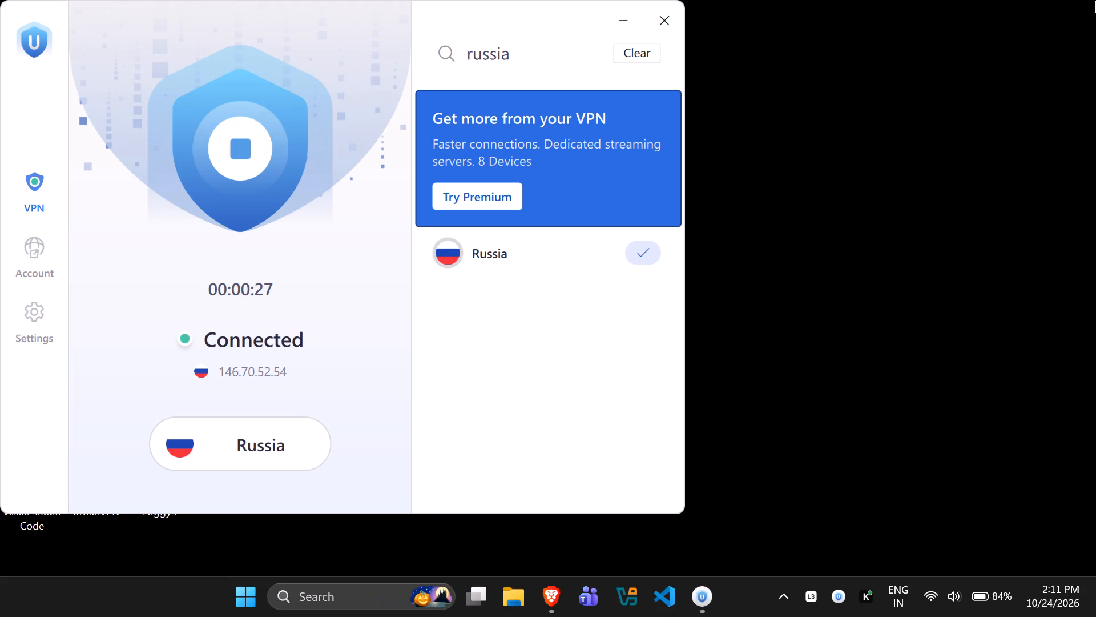
{"action": "left_click", "coordinate": [661, 16]}
Relaunch CapCut, dismiss the Pro trial offer and open project 1019.
{"action": "double_click", "coordinate": [97, 282]}
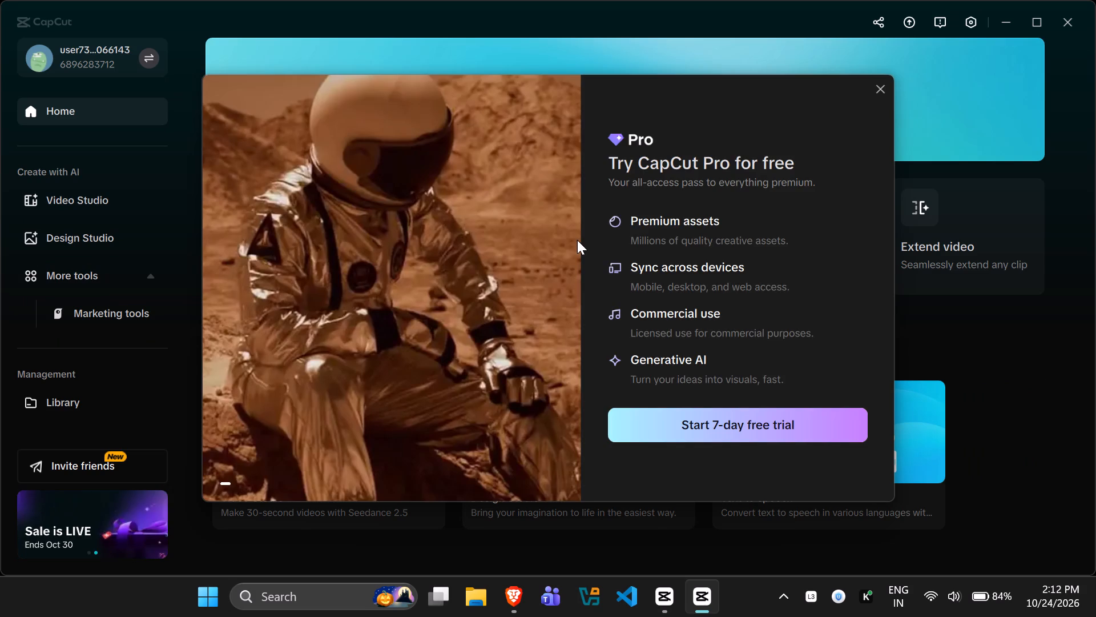
{"action": "left_click", "coordinate": [880, 93]}
{"action": "scroll", "coordinate": [576, 253], "scroll_direction": "down", "scroll_amount": 4}
{"action": "scroll", "coordinate": [502, 331], "scroll_direction": "down", "scroll_amount": 4}
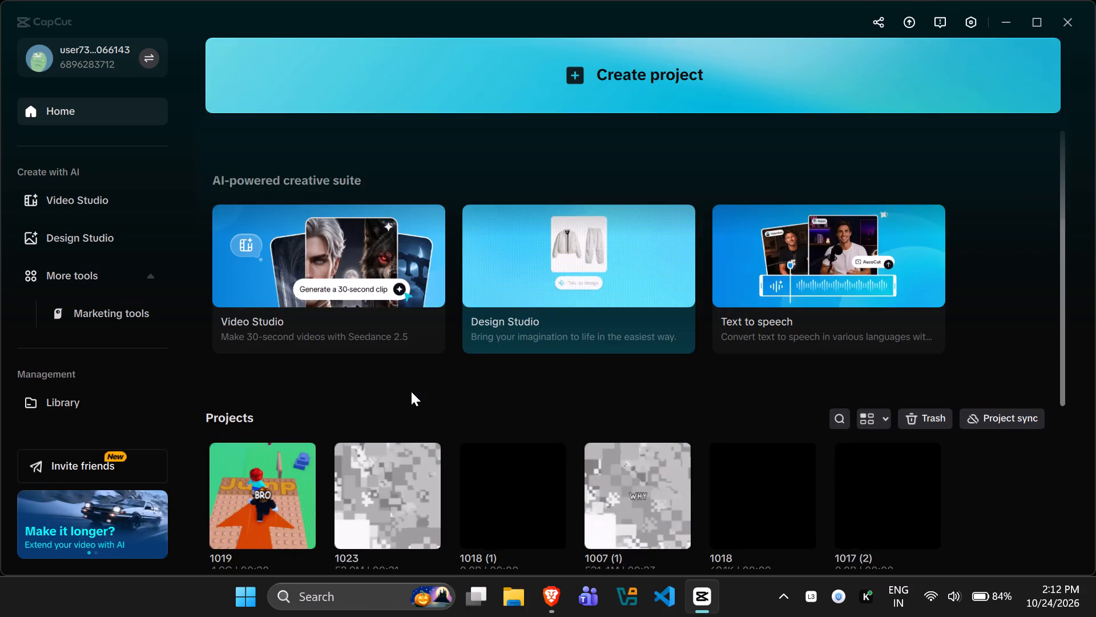
{"action": "left_click", "coordinate": [256, 388]}
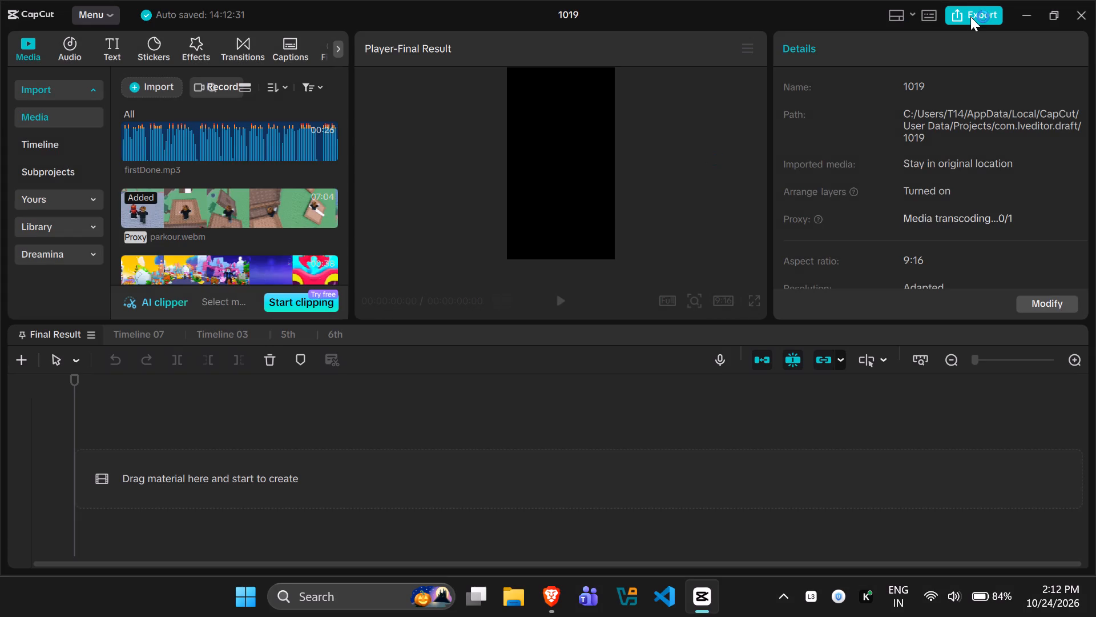
Switch to the 6th timeline and start exporting it.
{"action": "left_click", "coordinate": [335, 327]}
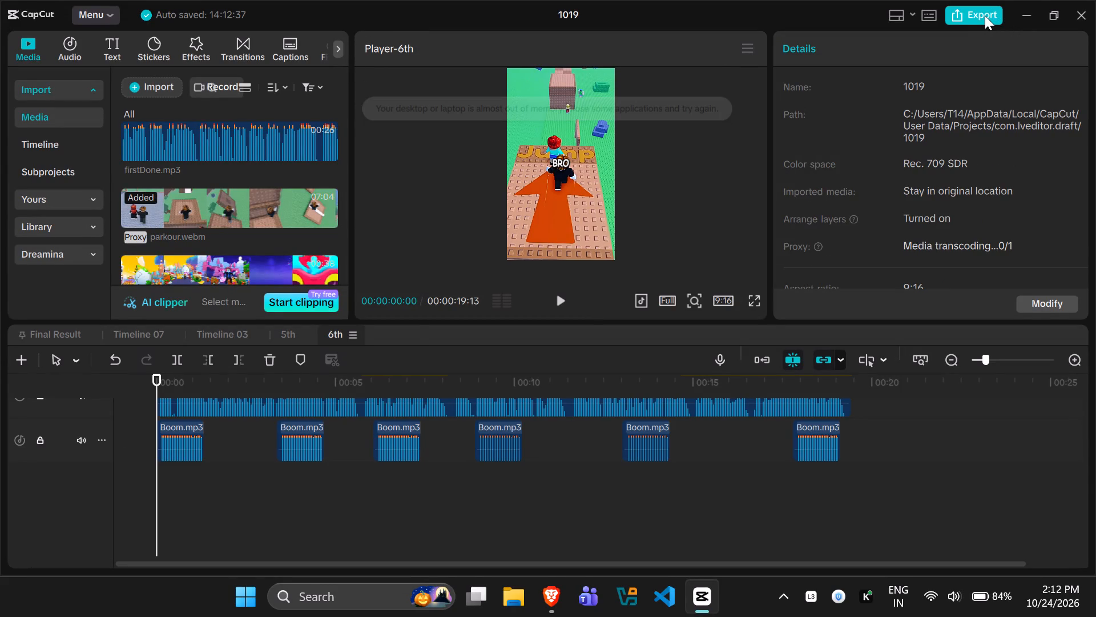
{"action": "left_click", "coordinate": [964, 19]}
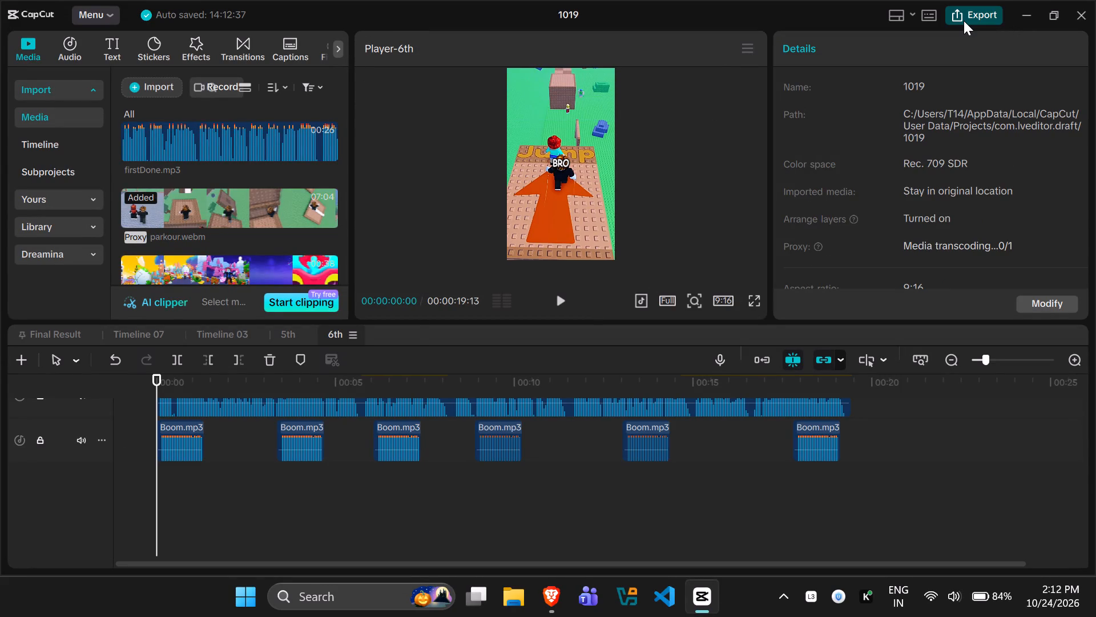